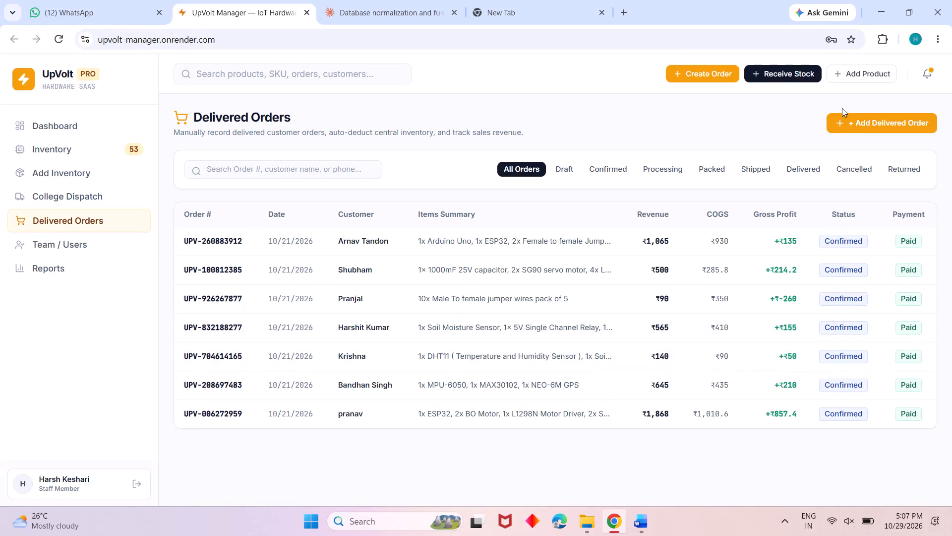
Start a new delivered order and enter Mayank as the customer name.
left_click(863, 124)
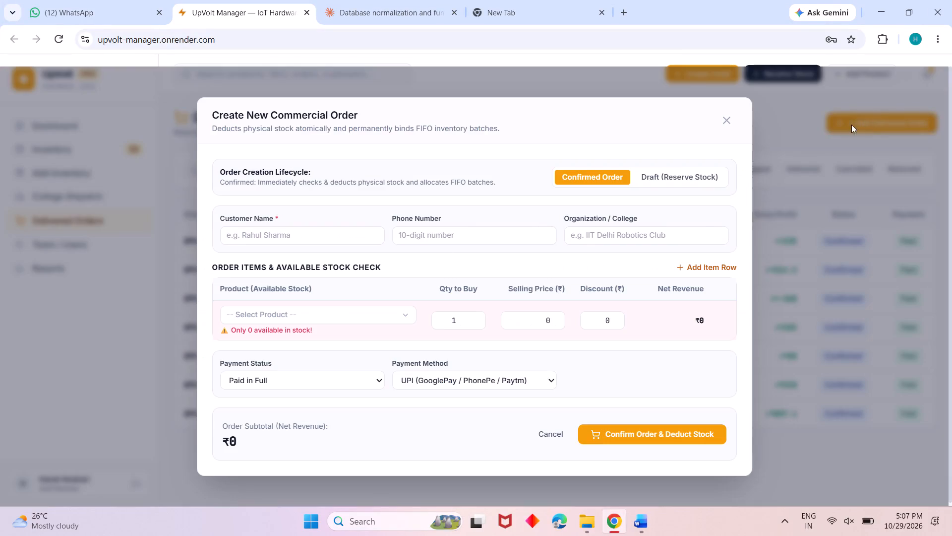
left_click(344, 239)
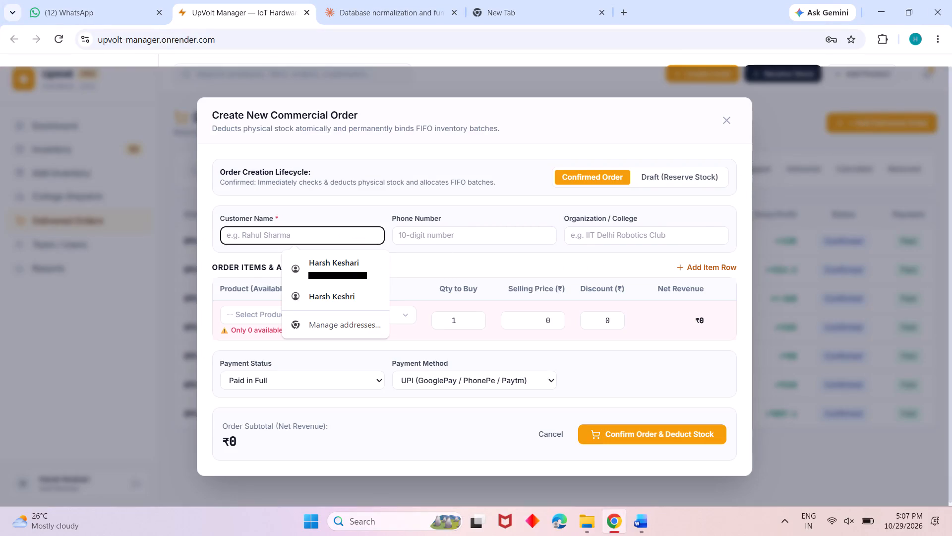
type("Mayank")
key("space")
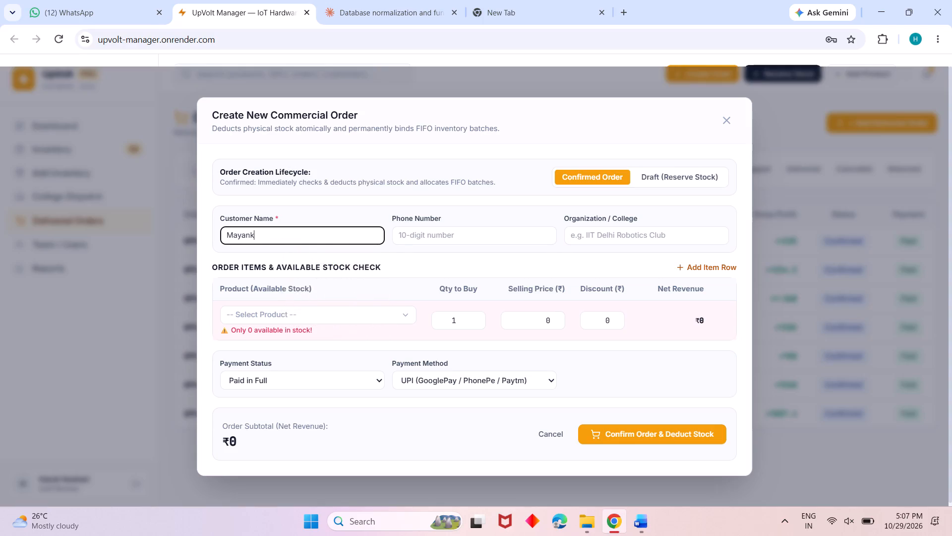
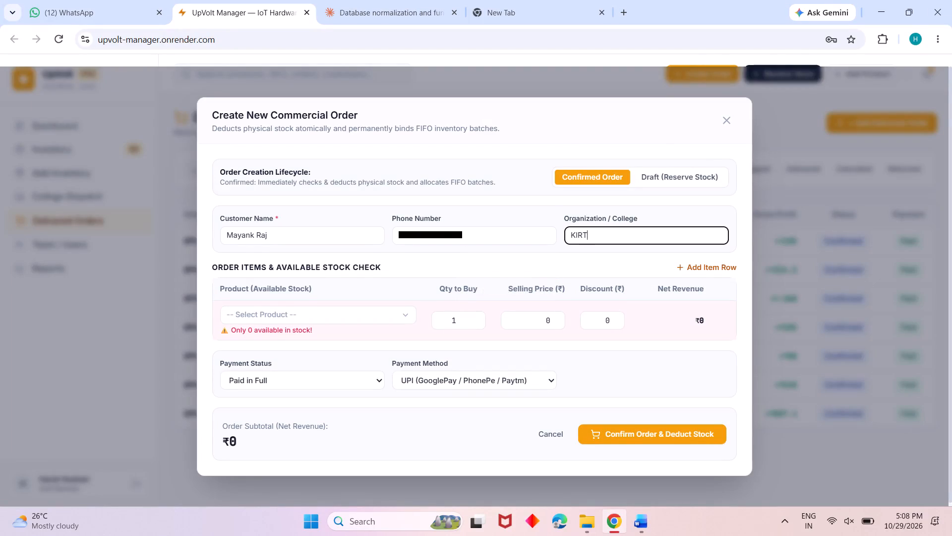
Correct the customer's organization/college entry to KIET.
key("shift+BackSpace")
key("shift+BackSpace")
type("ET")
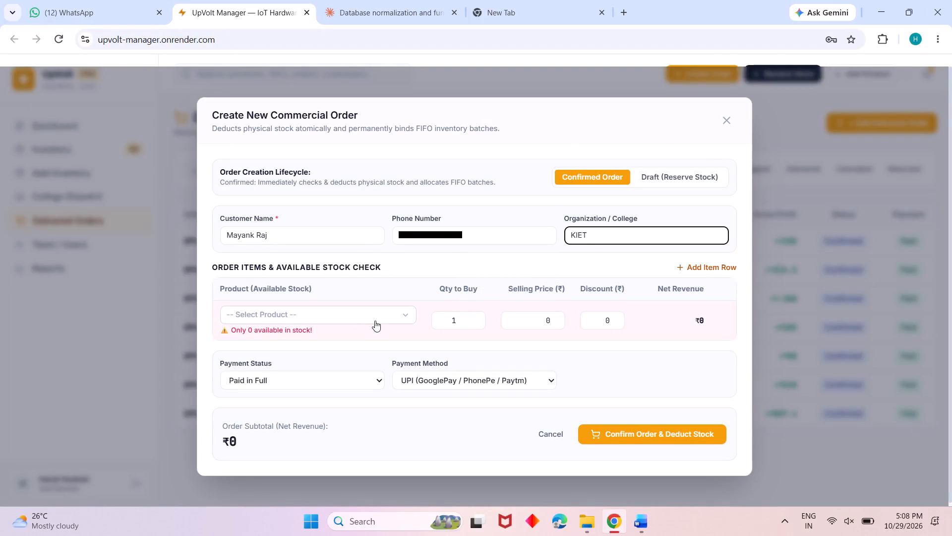
Search the product list for "esp" to choose the product for the first order item row.
left_click(375, 321)
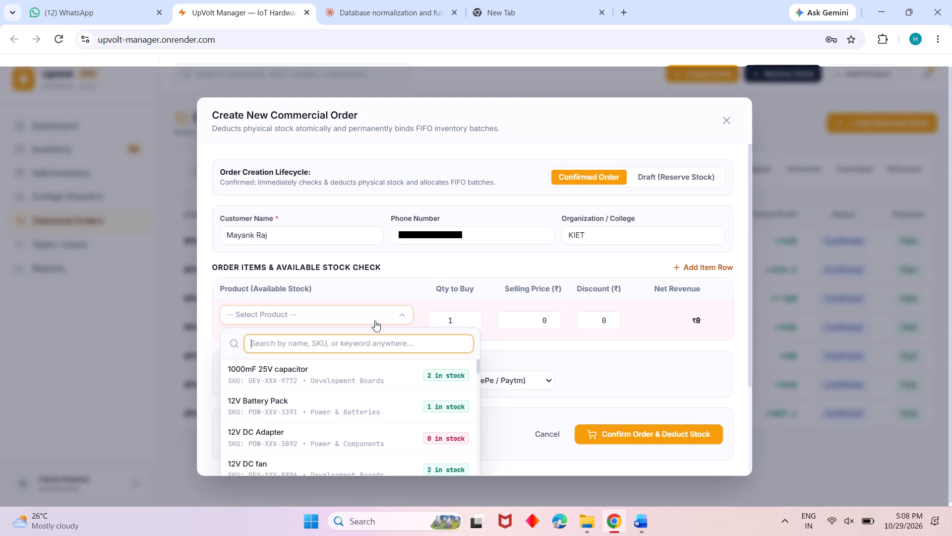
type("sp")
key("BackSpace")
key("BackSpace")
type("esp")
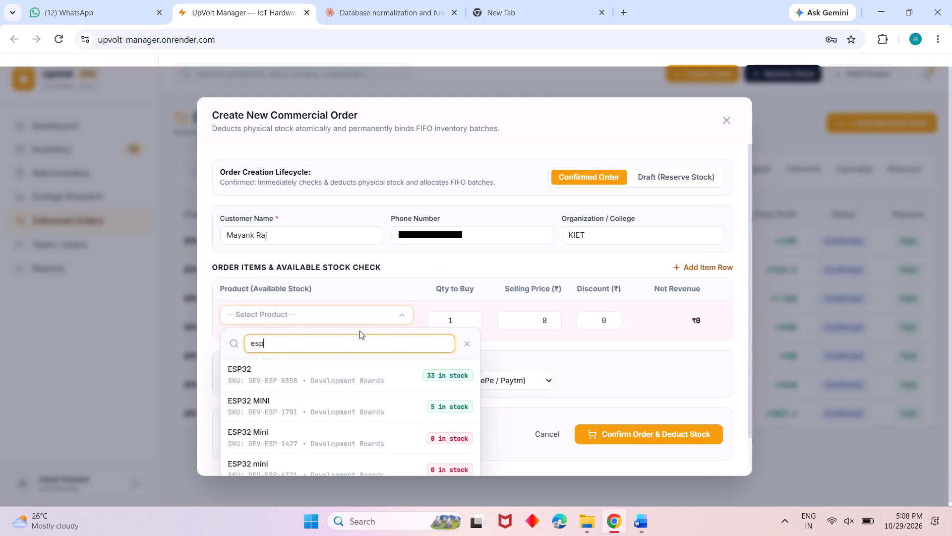
Choose ESP32 as the first order item and add three more item rows.
left_click(335, 365)
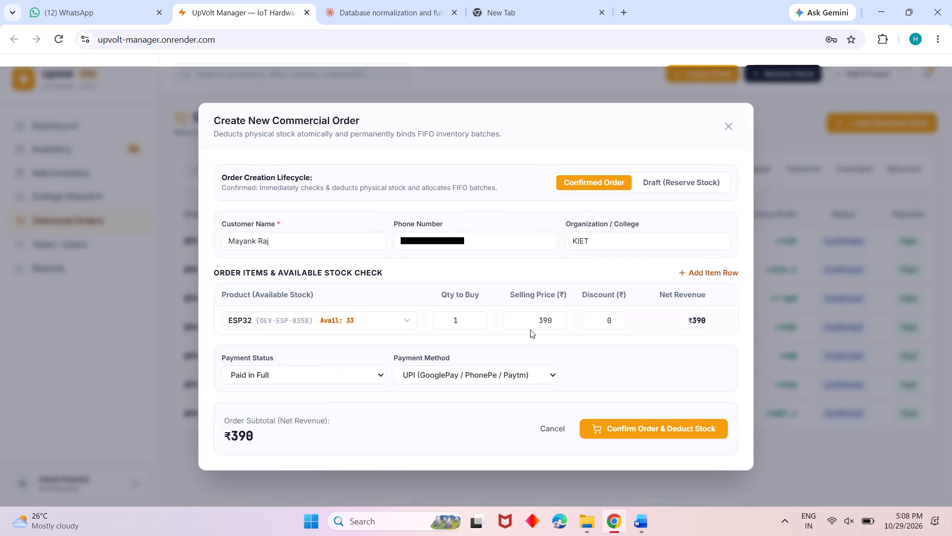
left_click(718, 274)
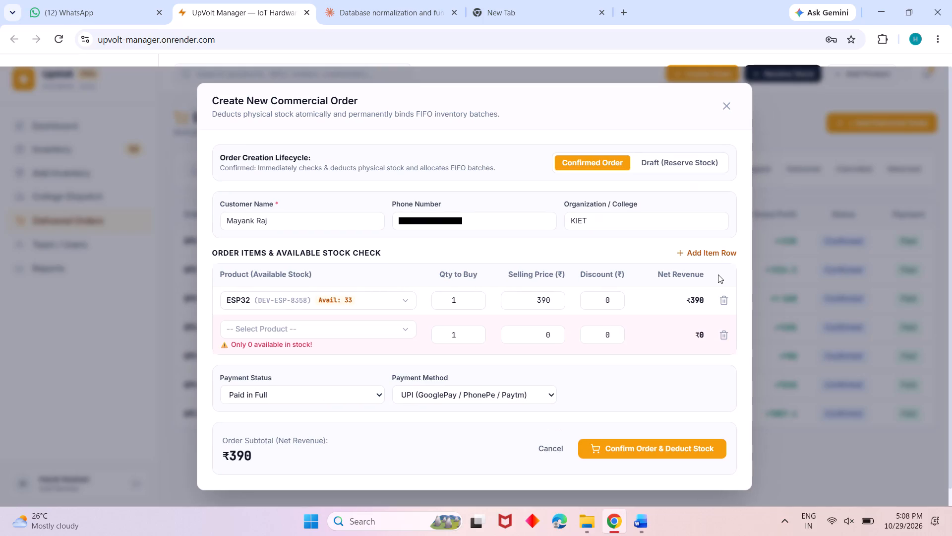
left_click(718, 274)
double_click(719, 251)
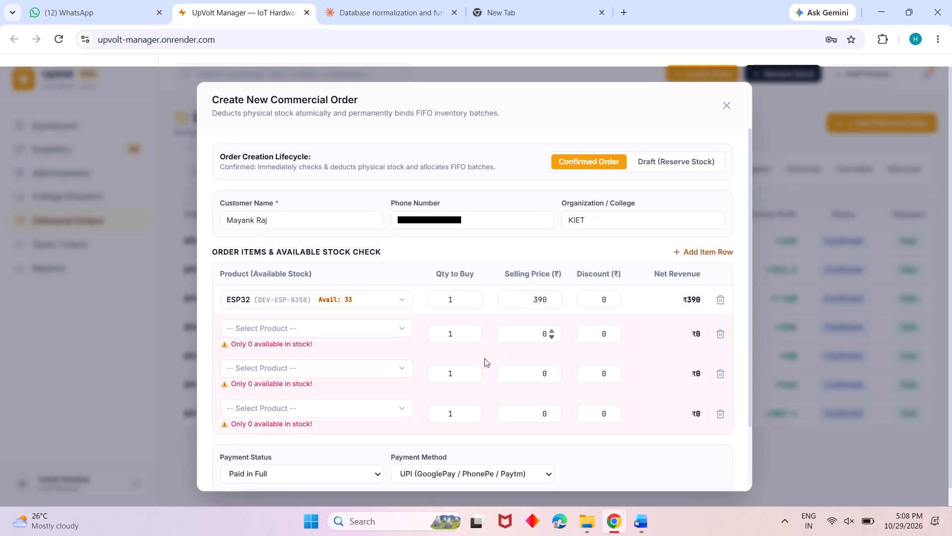
Set the second order item to the Ultrasonic HC SR04 Sensor, searching the products for "hc".
left_click(380, 326)
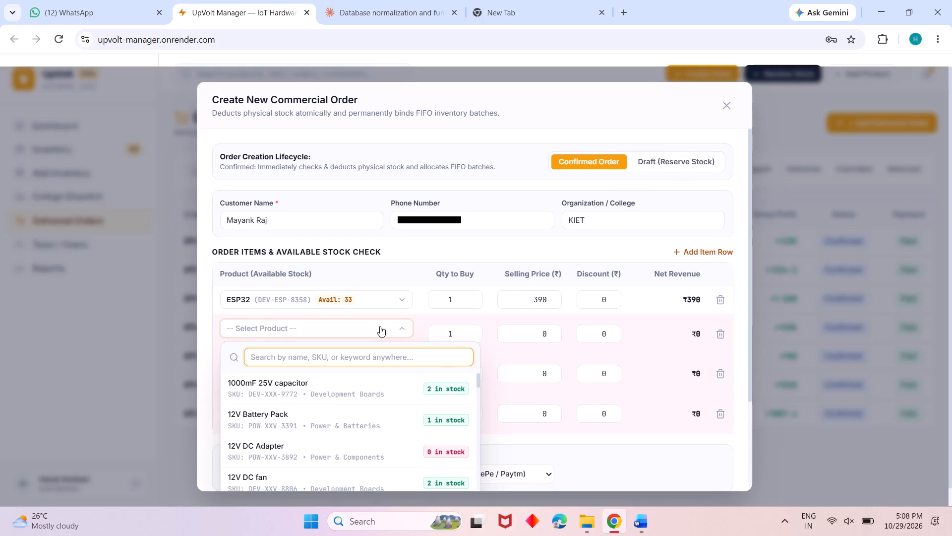
type("hc")
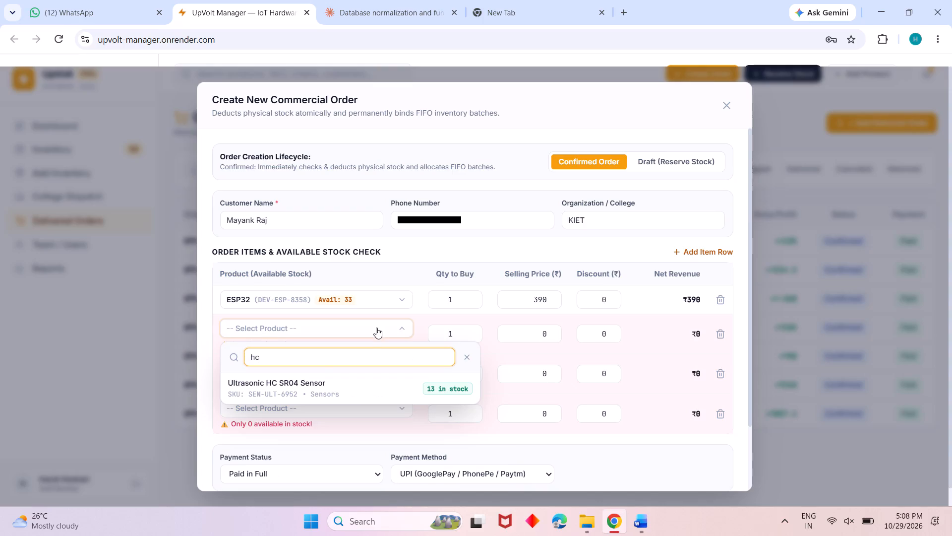
left_click(313, 378)
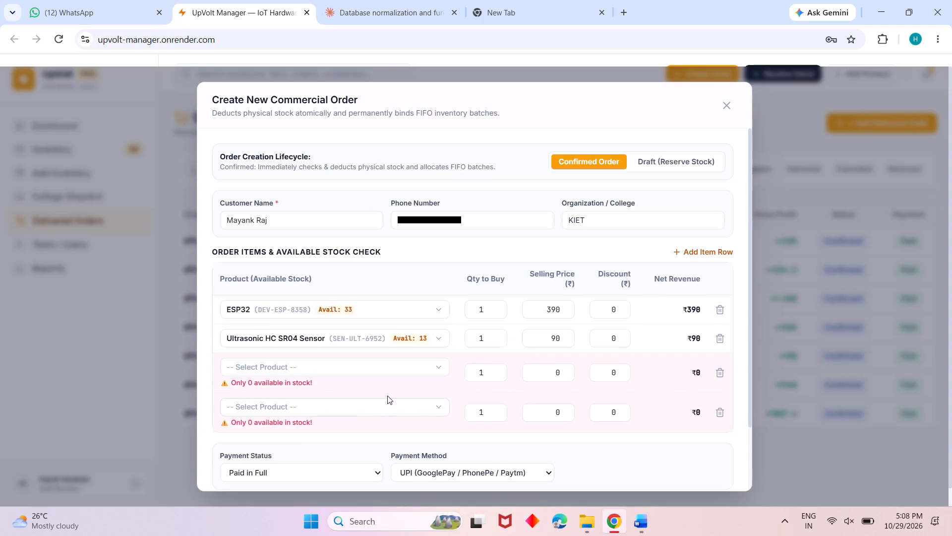
Set the third order item to DC Water Pump, searching the products for "water".
left_click(385, 372)
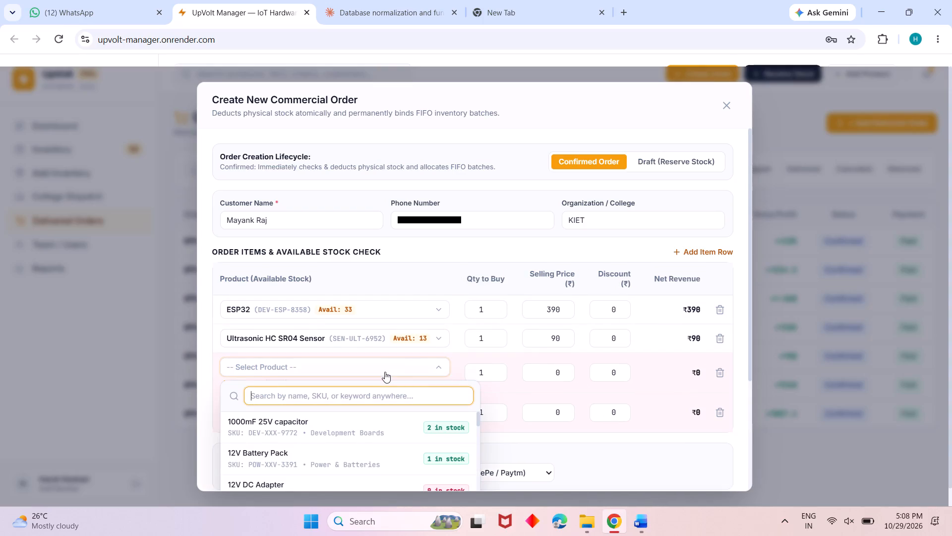
left_click(385, 372)
type("wa")
left_click(336, 371)
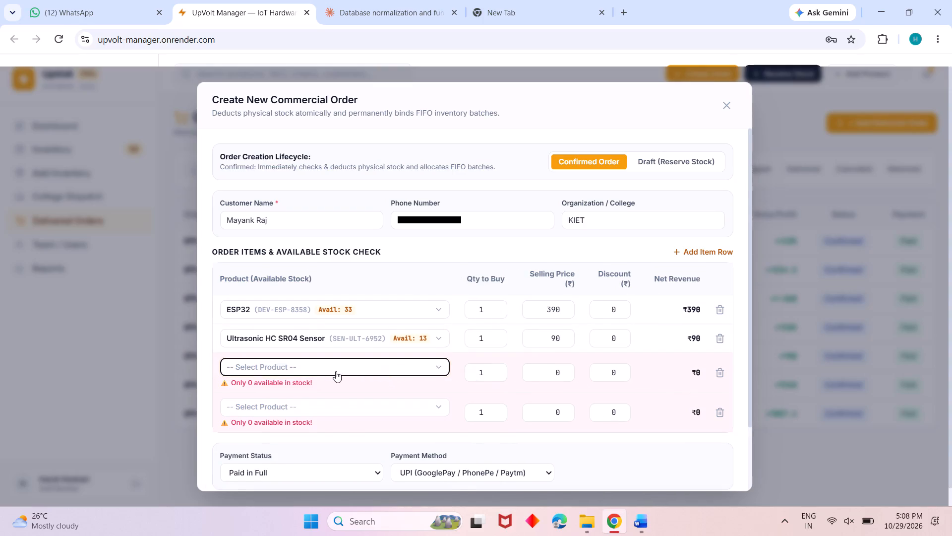
type("water")
key("space")
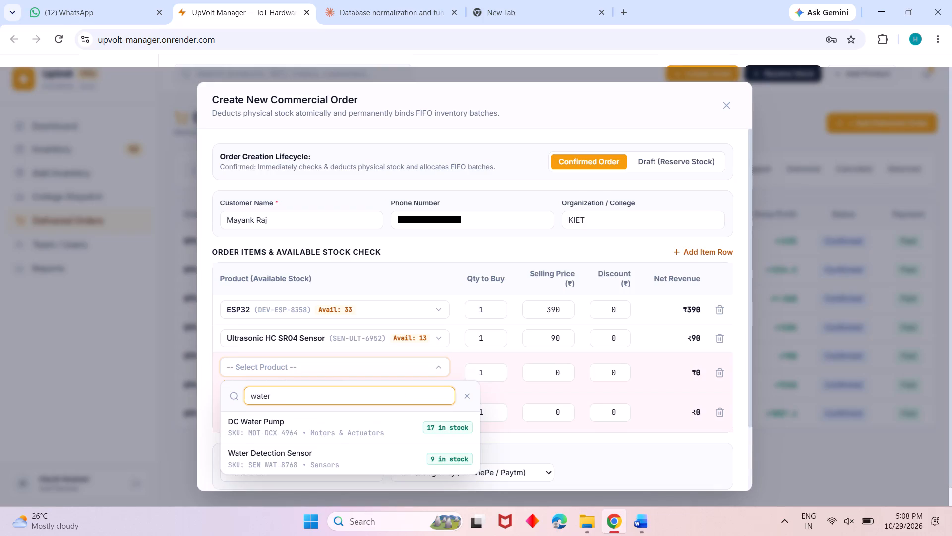
left_click(263, 436)
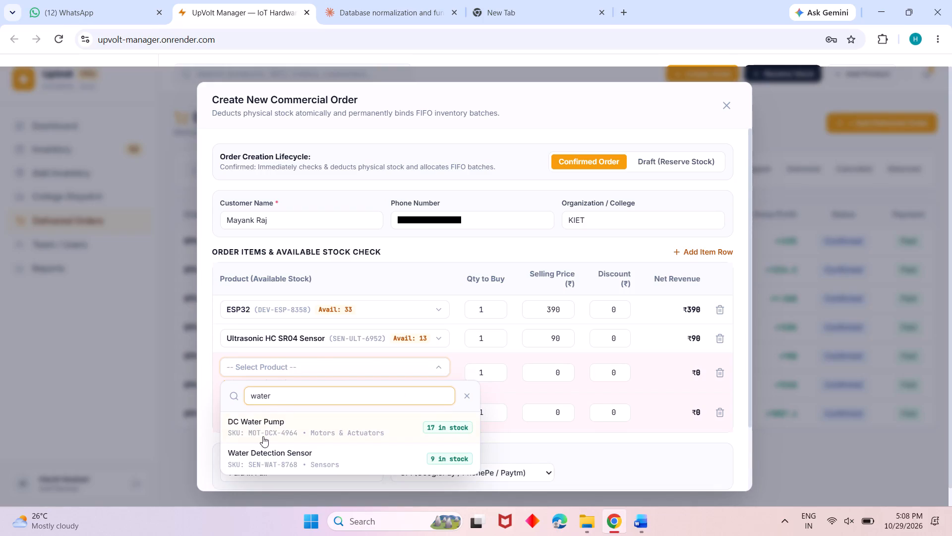
Set the fourth order item to 5V Active Buzzer, searching the products for "buzzer".
left_click(358, 395)
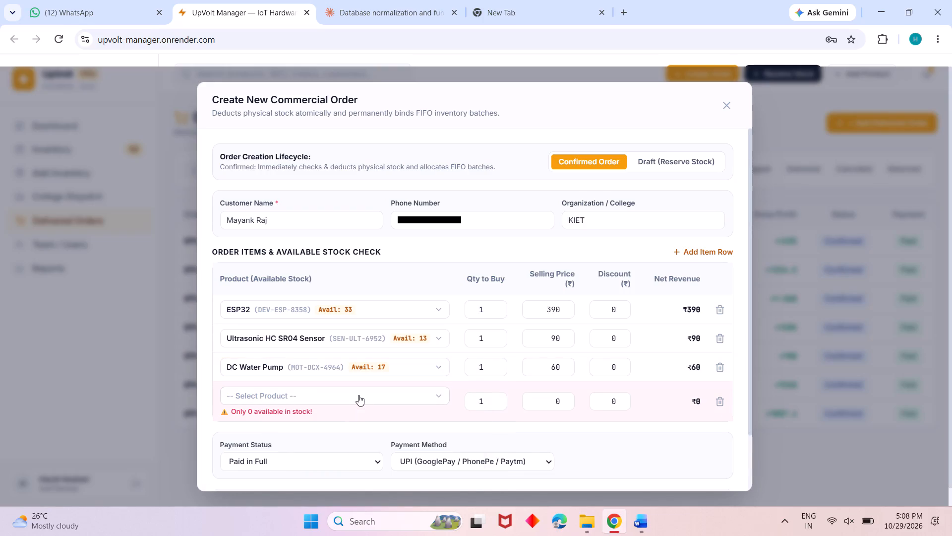
type("bux")
key("BackSpace")
type("zzer")
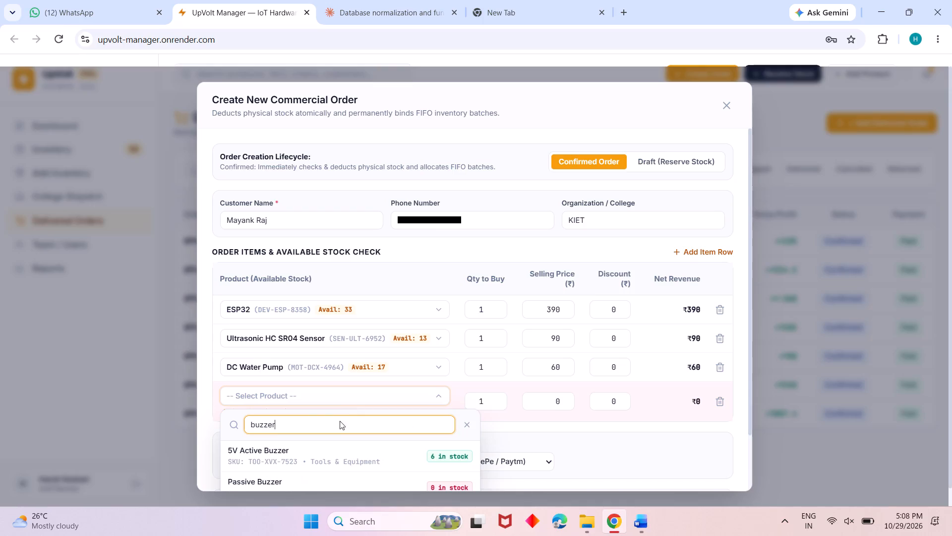
left_click(347, 461)
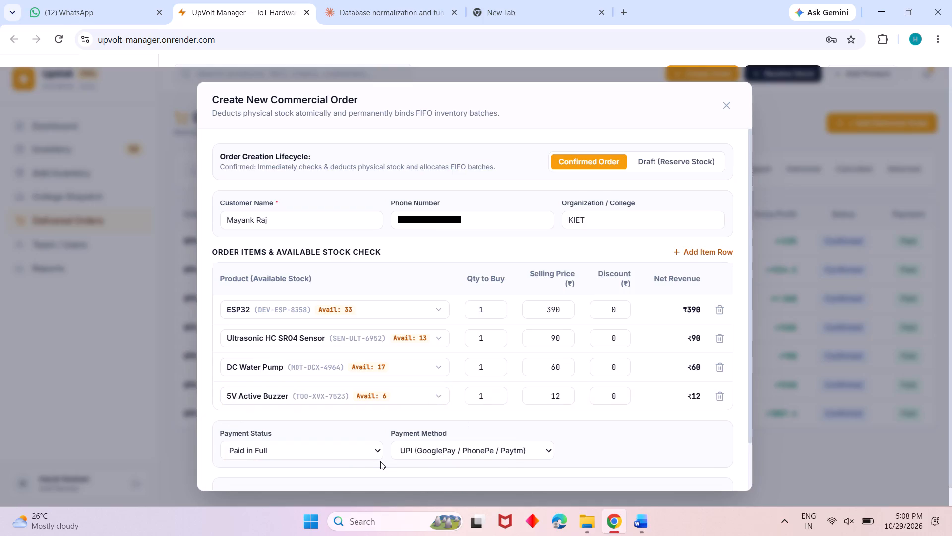
Confirm the four-item order and deduct its stock, keeping it paid in full by UPI.
scroll(380, 461, "down", 1)
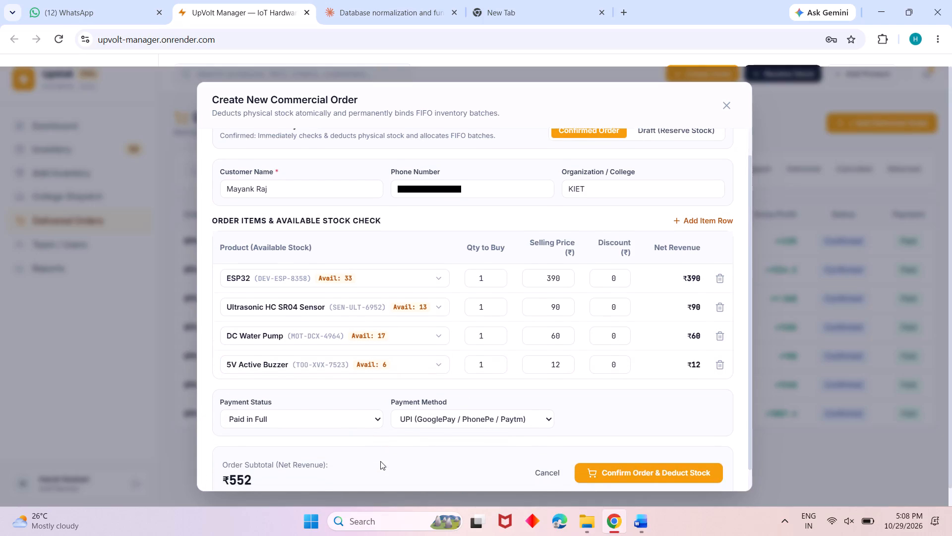
scroll(444, 380, "down", 2)
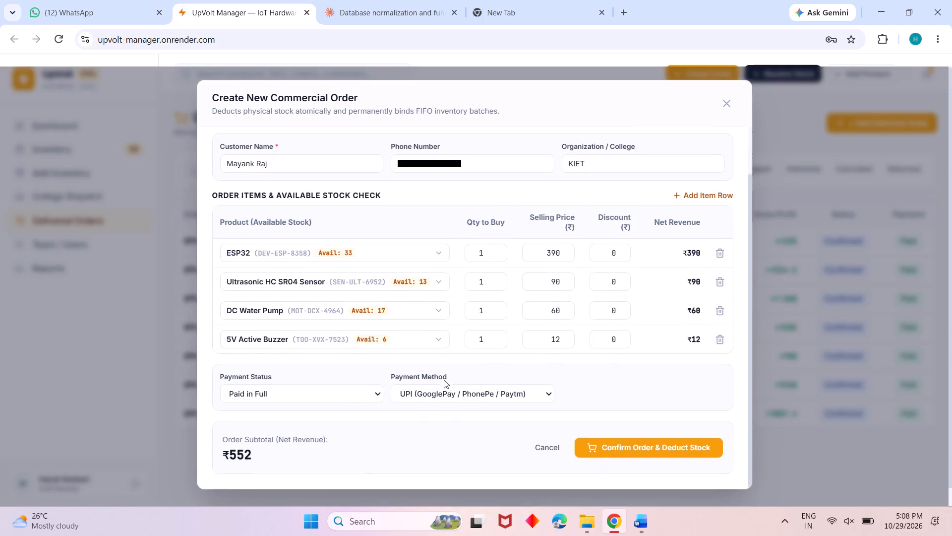
scroll(444, 380, "down", 1)
left_click(607, 441)
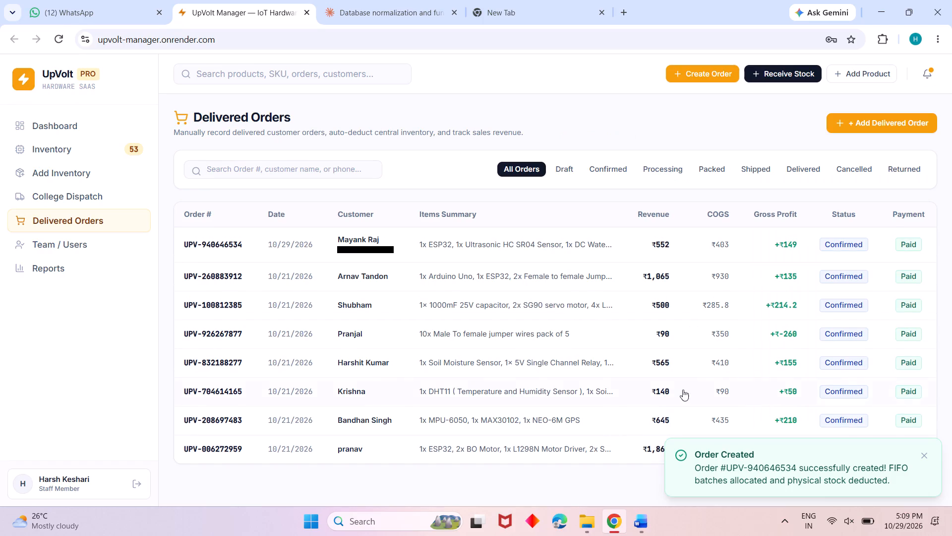
Start a new delivered order and enter Rekha as the customer name.
left_click(887, 115)
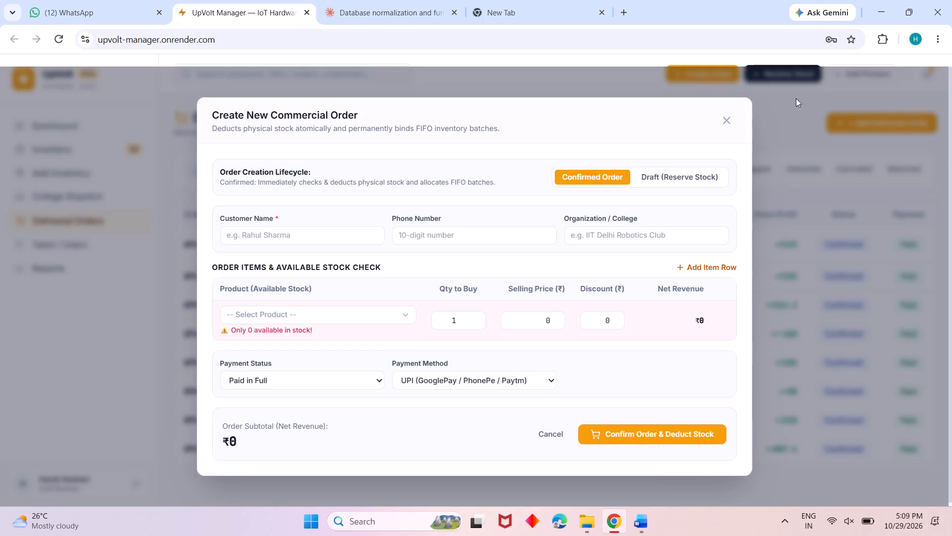
left_click(297, 239)
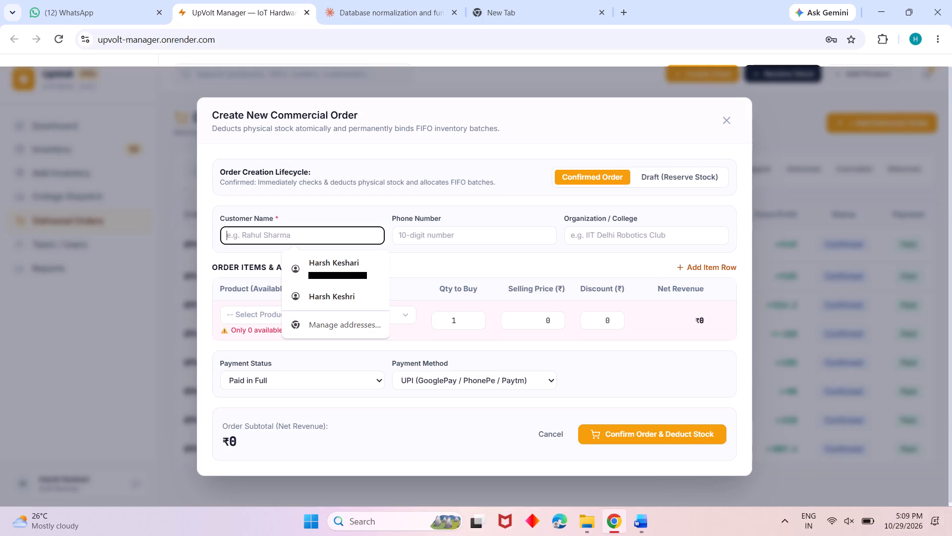
type("Rekha")
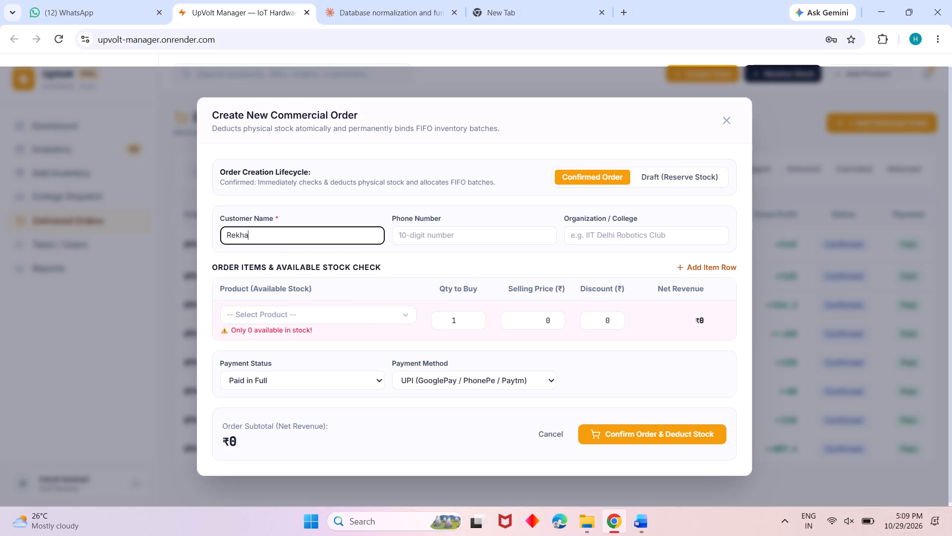
Add one DHT11 ( Temperature and Humidity Sensor ) to Rekha's order and confirm it with stock deduction.
left_click(306, 314)
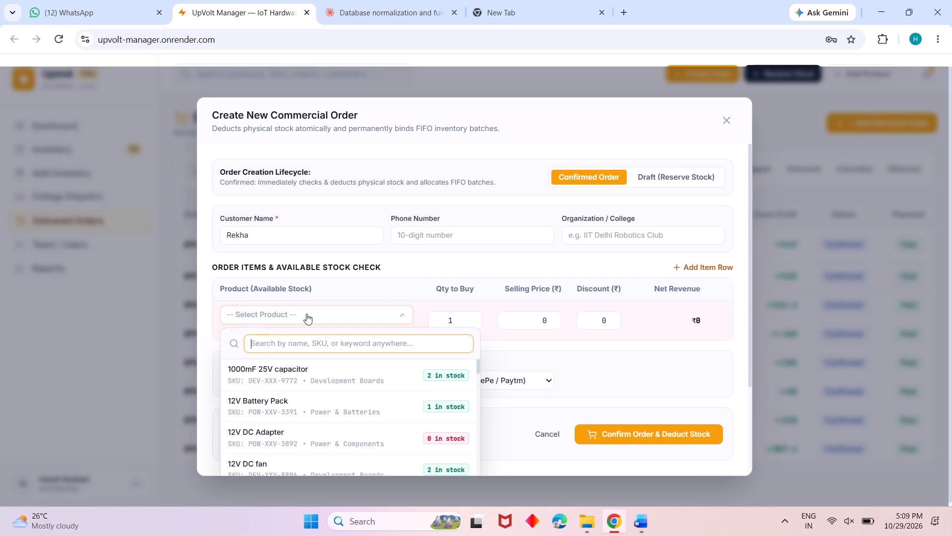
type("dht")
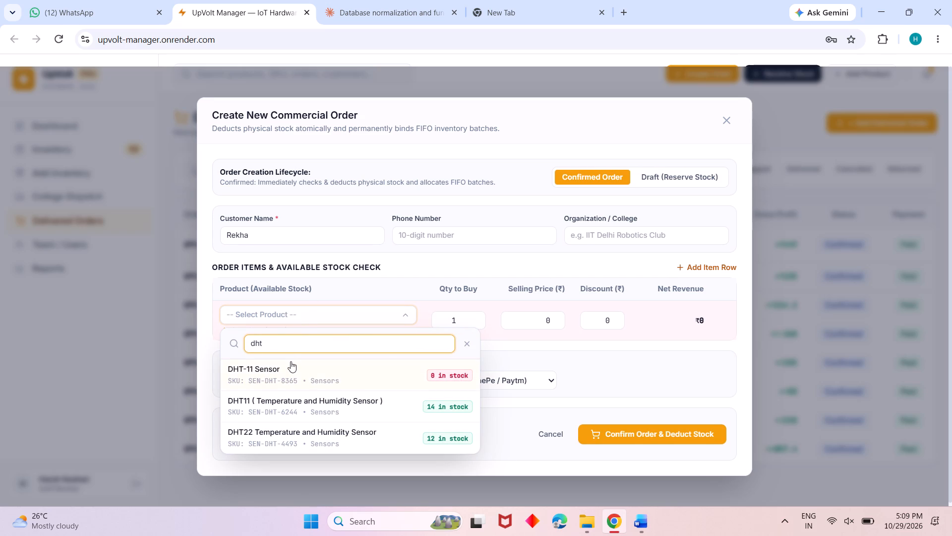
left_click(295, 415)
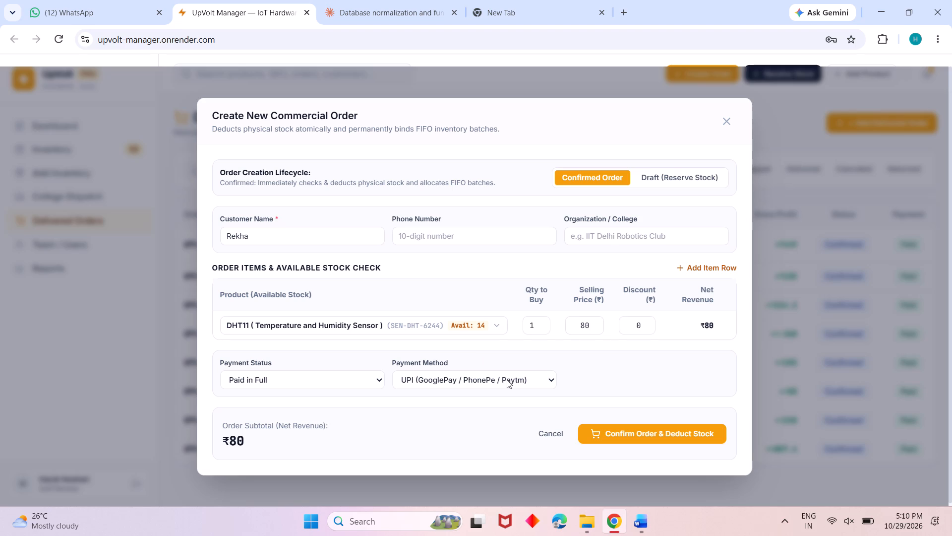
left_click(634, 435)
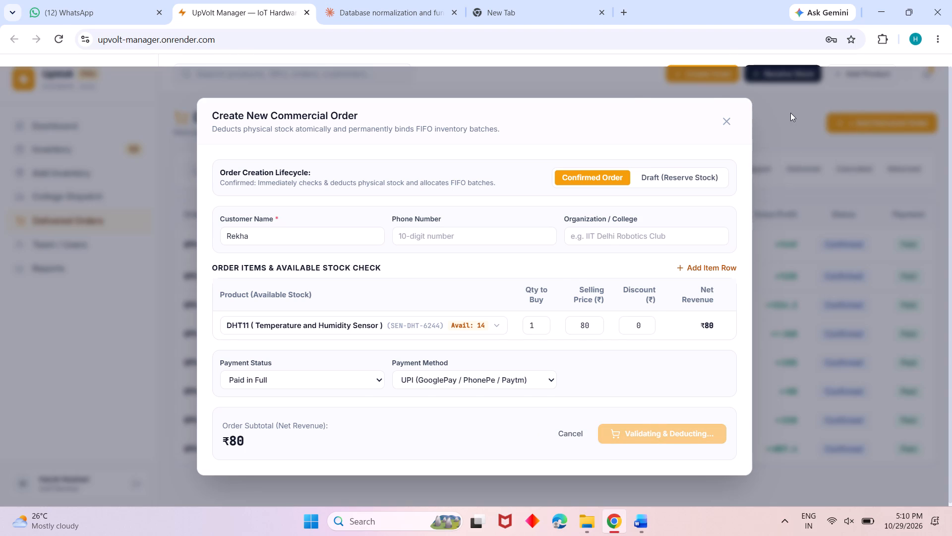
Start another delivered order and enter Saksham as the customer name.
left_click(844, 122)
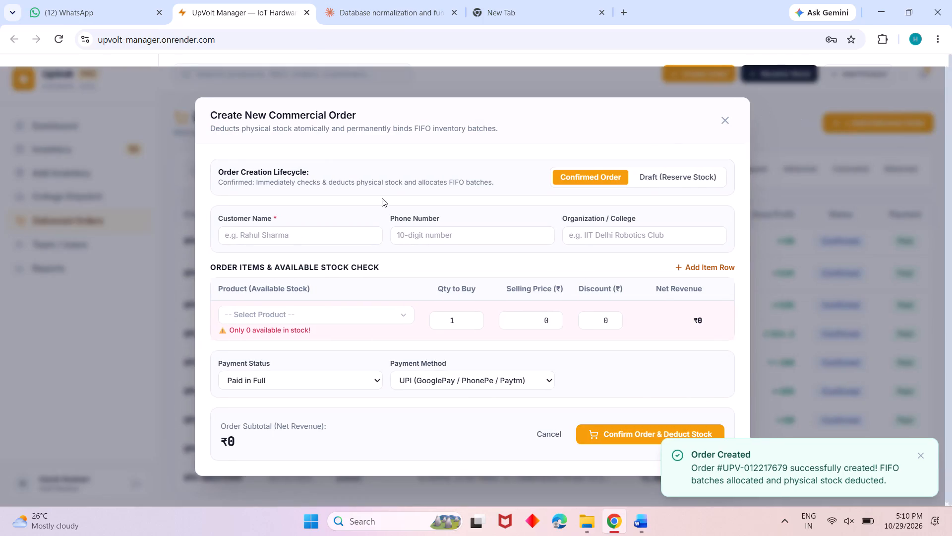
left_click(356, 230)
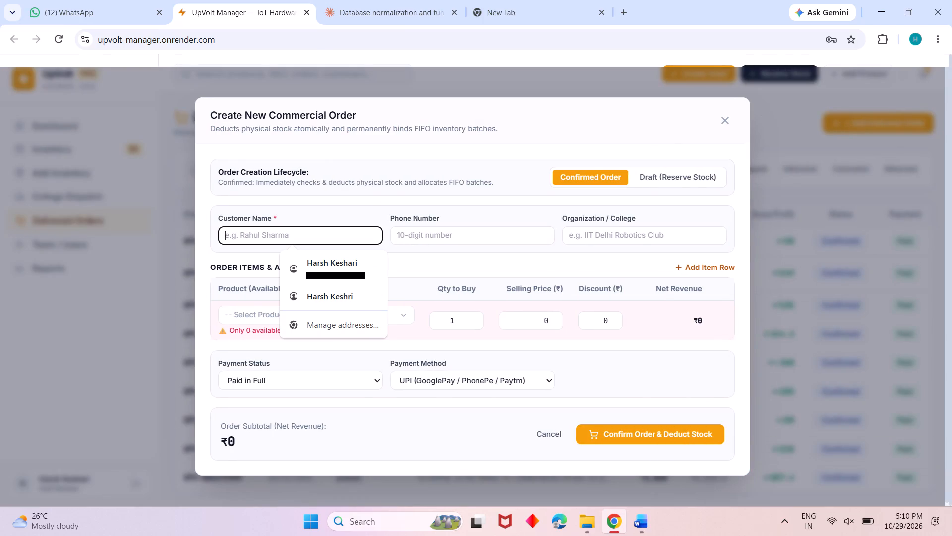
type("Saksham")
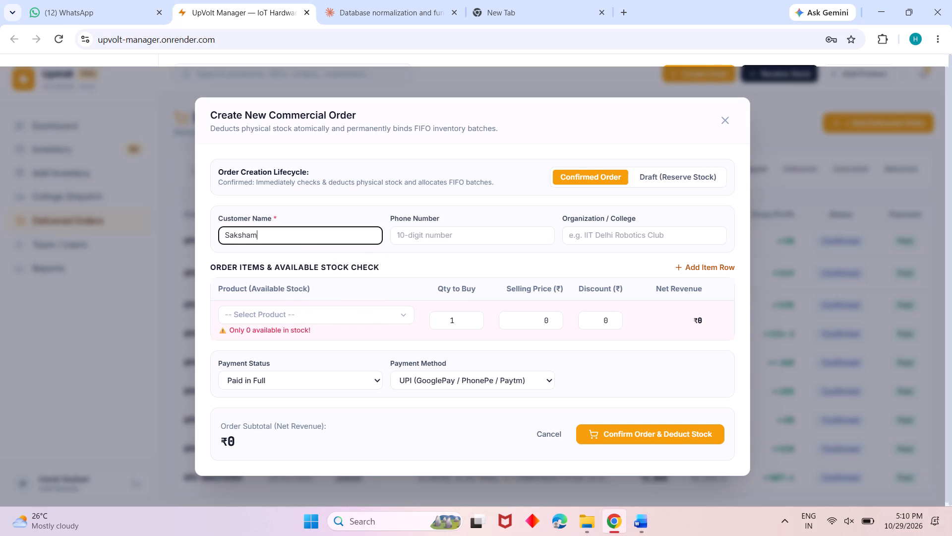
Add three more item rows to Saksham's order.
left_click(405, 310)
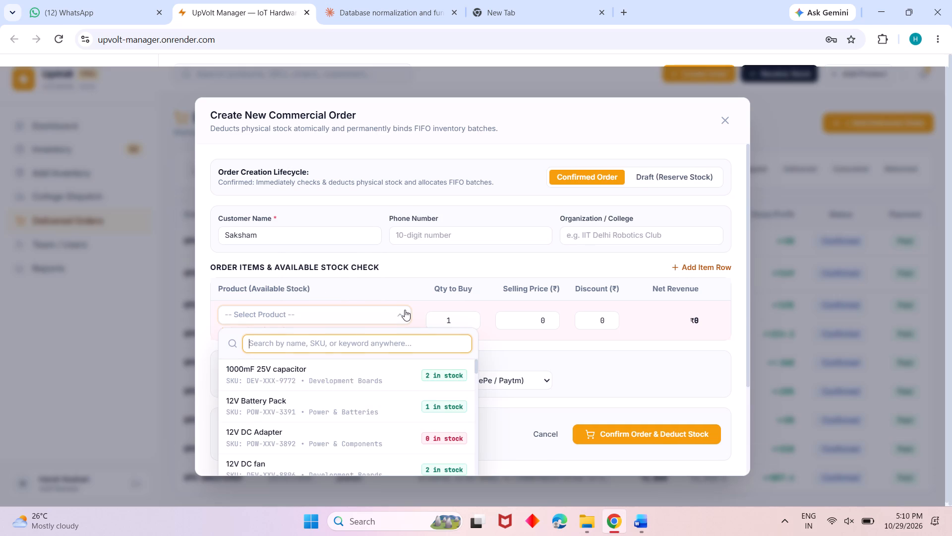
triple_click(697, 265)
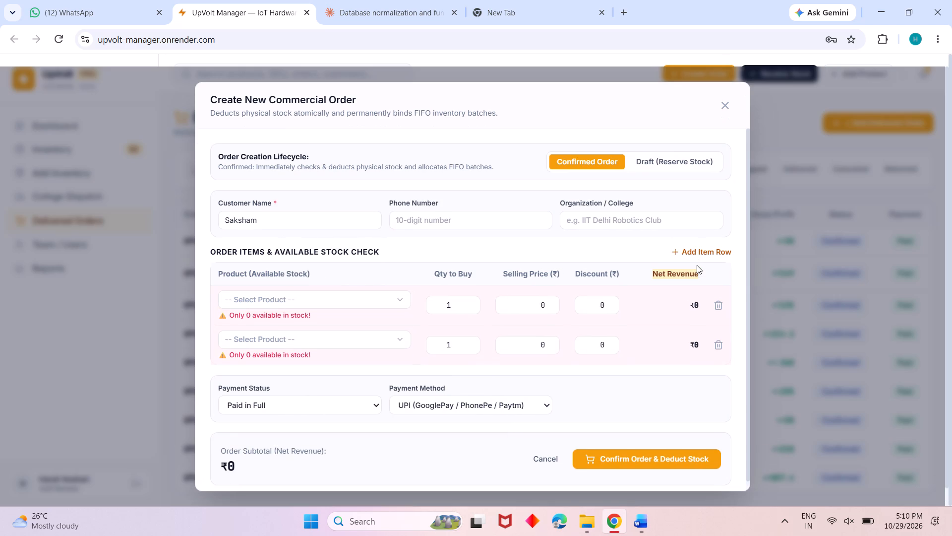
left_click(711, 253)
left_click(711, 253)
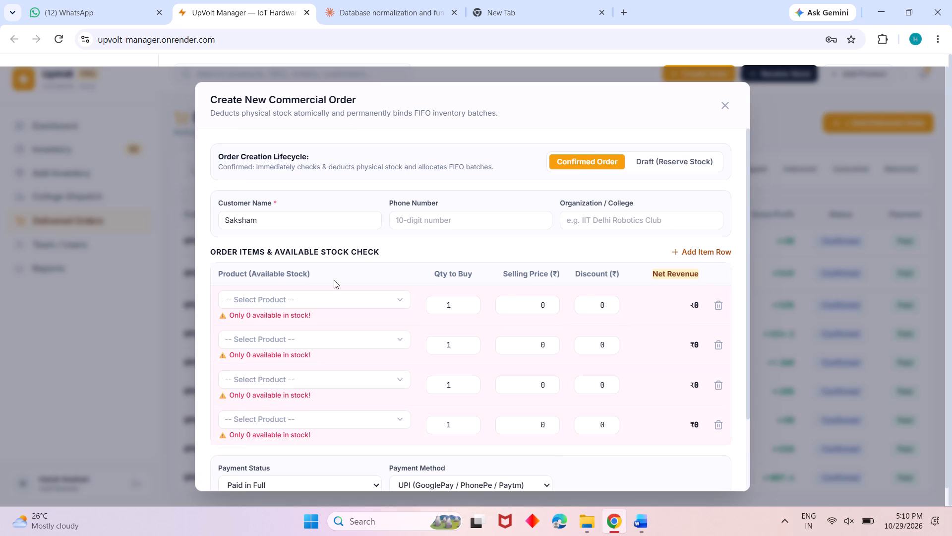
Set the first item of Saksham's order to LCD with i2c, searching the products for "lcd".
left_click(308, 295)
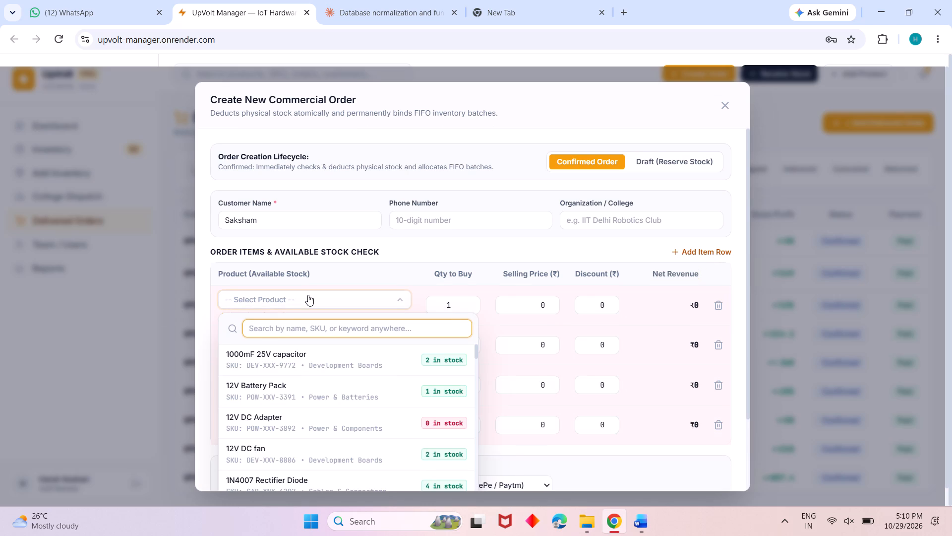
type("lcd")
left_click(264, 381)
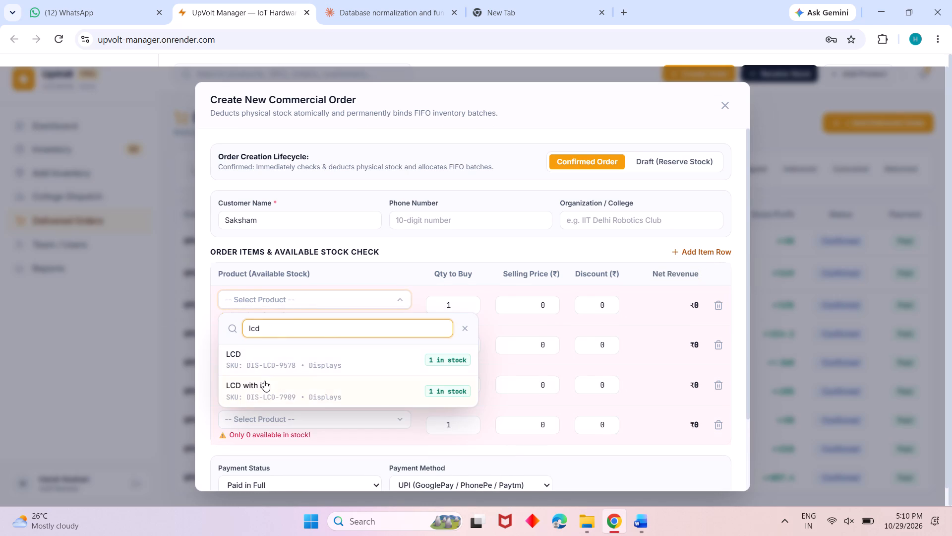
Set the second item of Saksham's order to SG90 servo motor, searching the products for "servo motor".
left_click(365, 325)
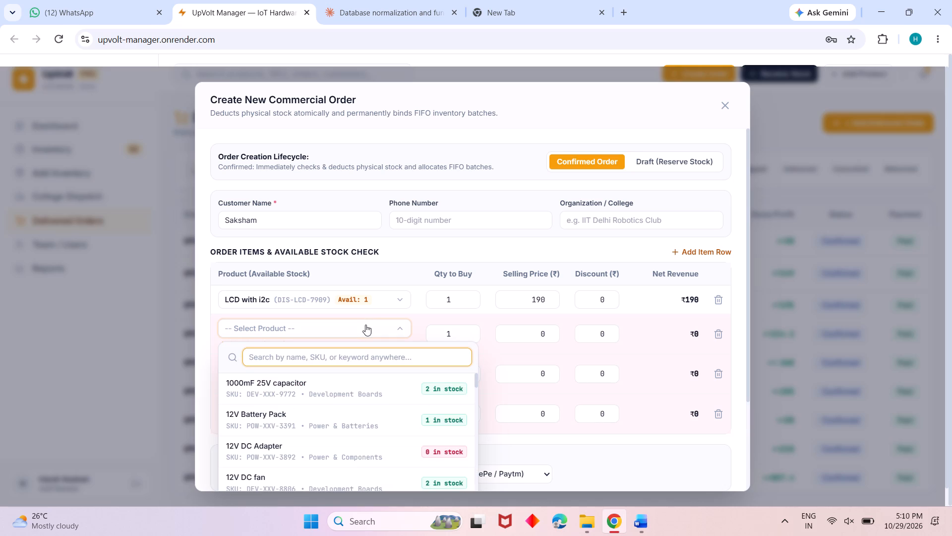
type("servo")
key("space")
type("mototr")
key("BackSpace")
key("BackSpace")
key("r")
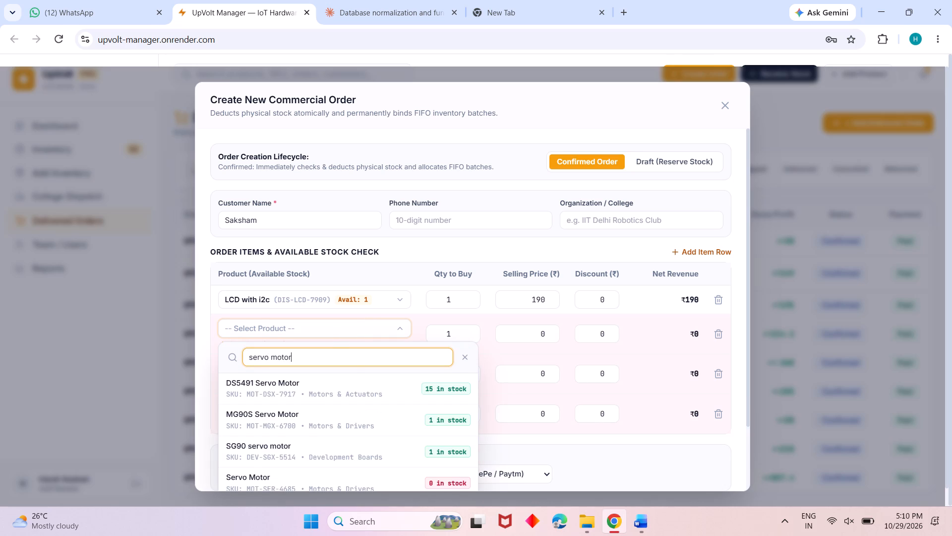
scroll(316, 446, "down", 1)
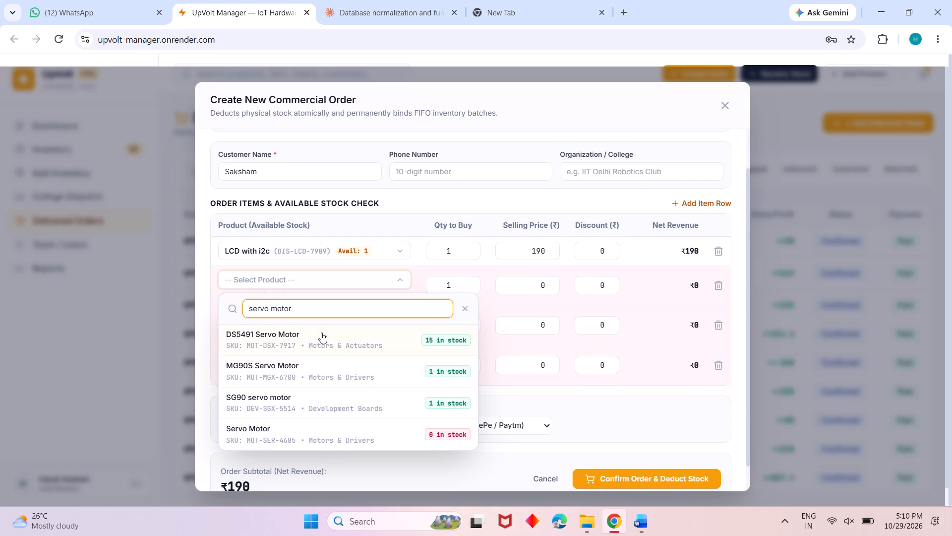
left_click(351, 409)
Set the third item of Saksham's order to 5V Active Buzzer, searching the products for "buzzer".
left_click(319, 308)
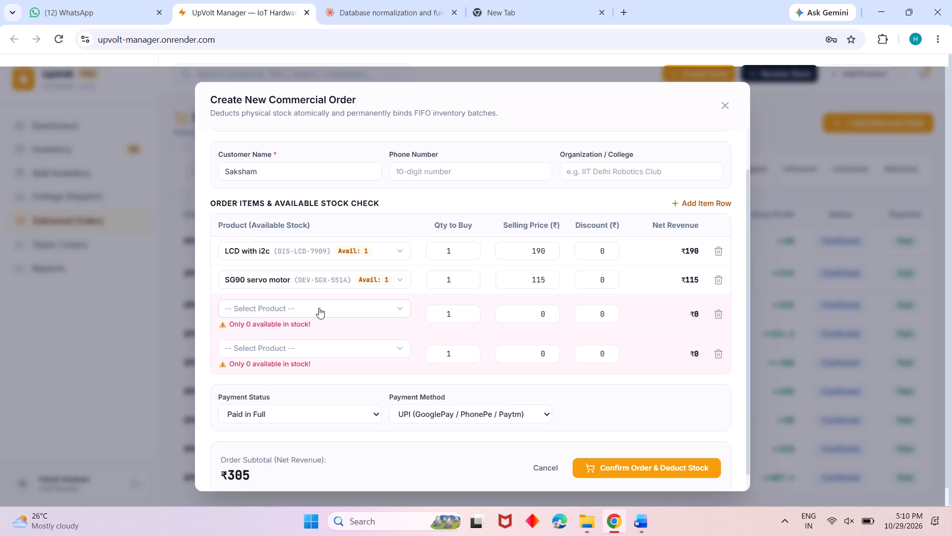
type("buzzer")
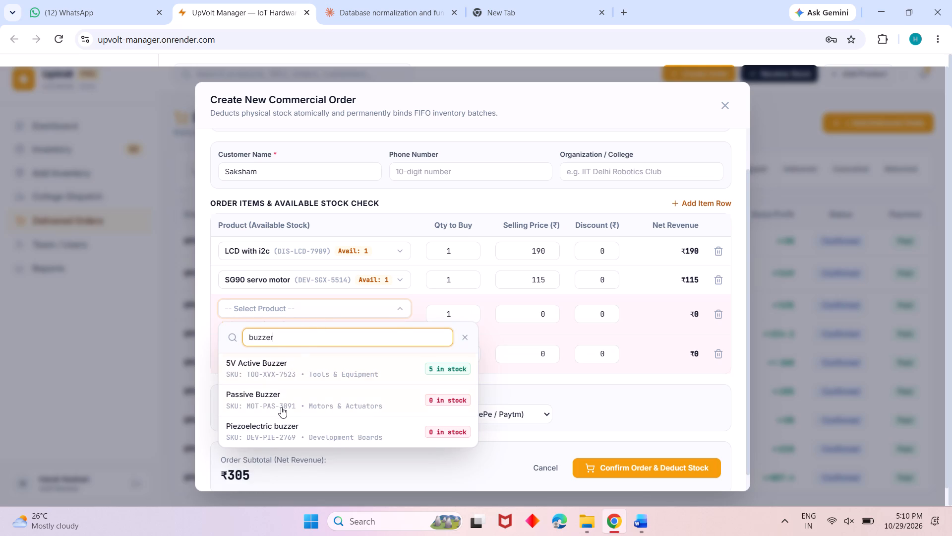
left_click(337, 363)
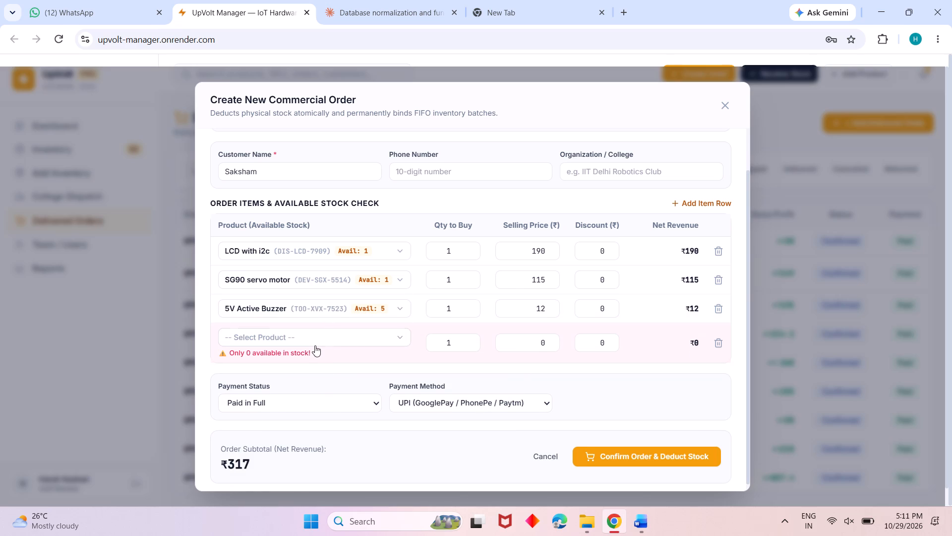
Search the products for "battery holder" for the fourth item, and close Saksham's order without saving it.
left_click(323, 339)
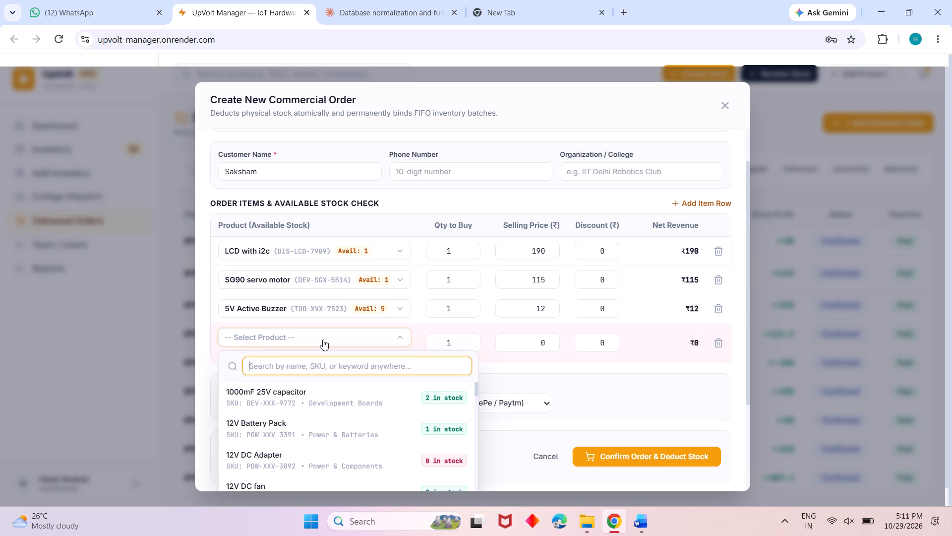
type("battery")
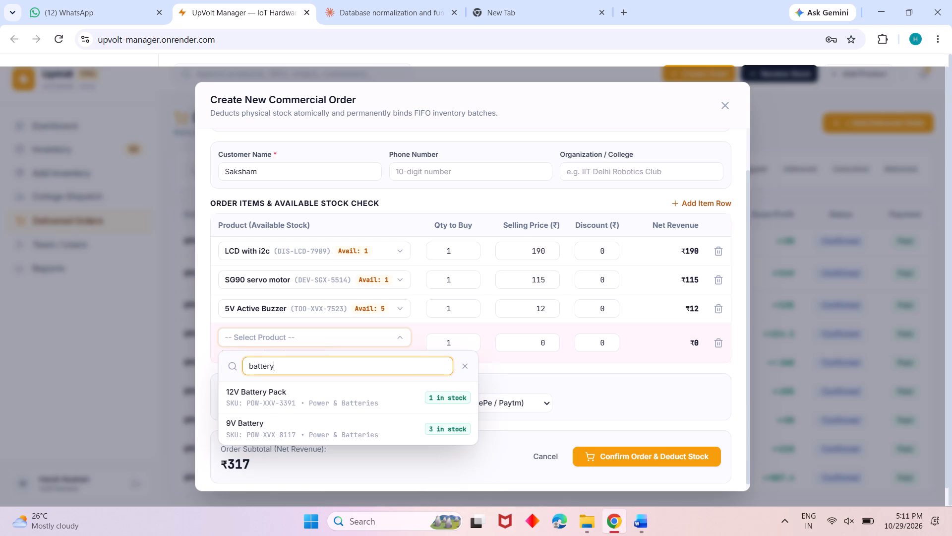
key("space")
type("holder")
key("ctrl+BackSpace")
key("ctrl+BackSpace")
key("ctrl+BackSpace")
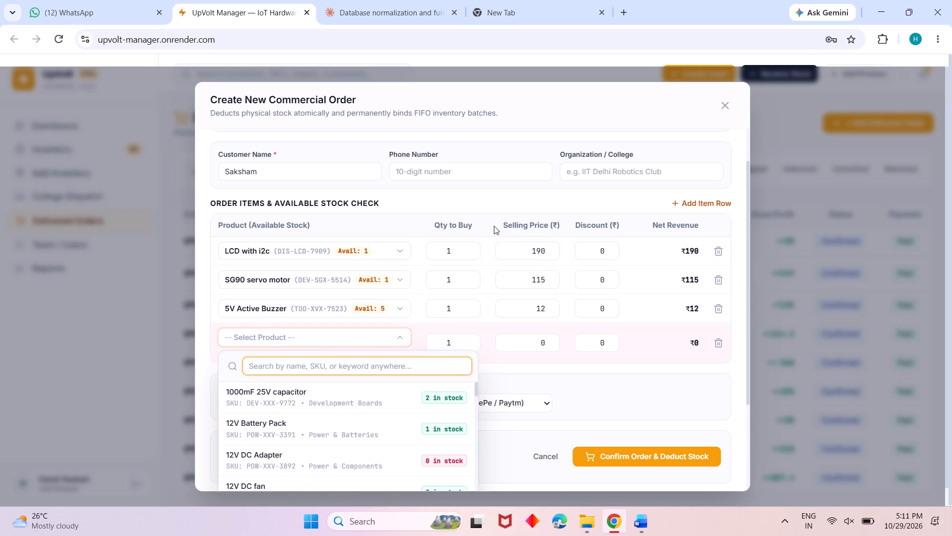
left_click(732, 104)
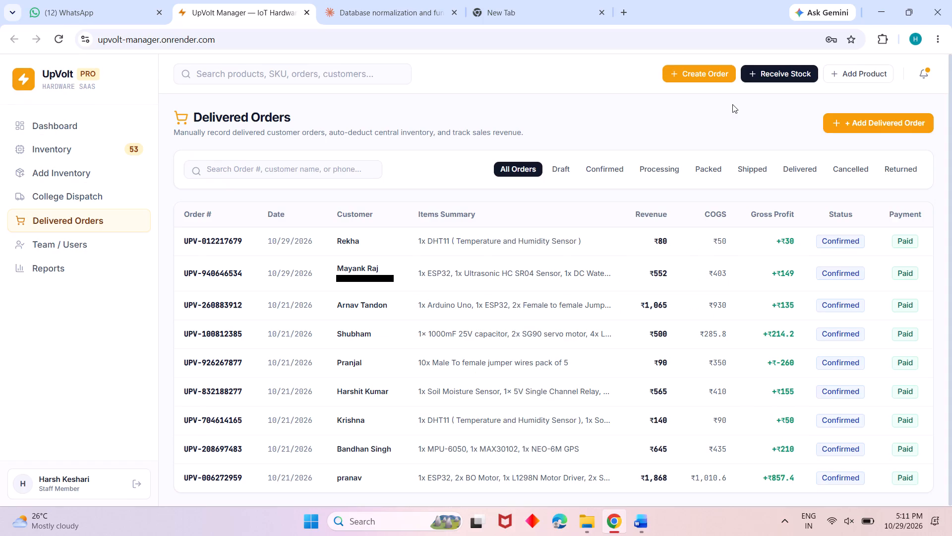
Record a delivered order for Aditya with one Booster and confirm it with stock deduction.
left_click(869, 129)
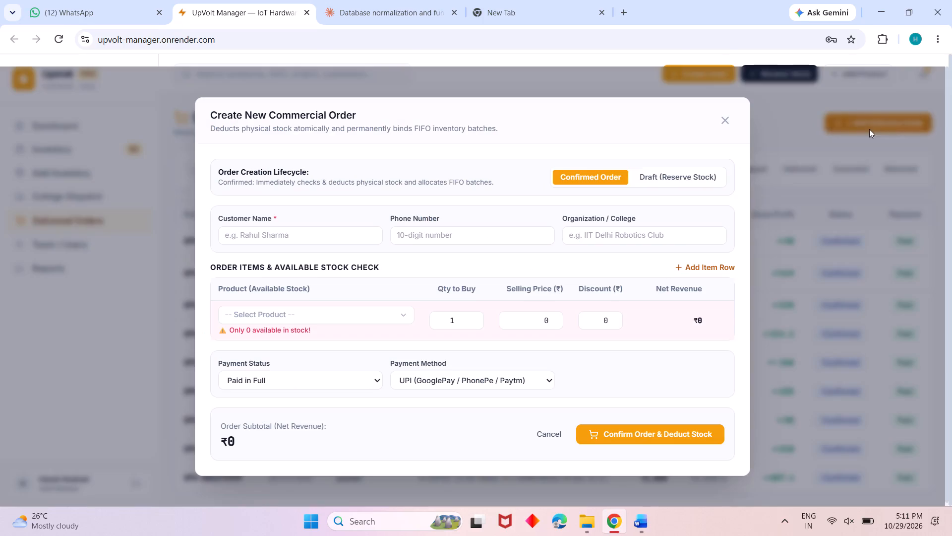
left_click(337, 234)
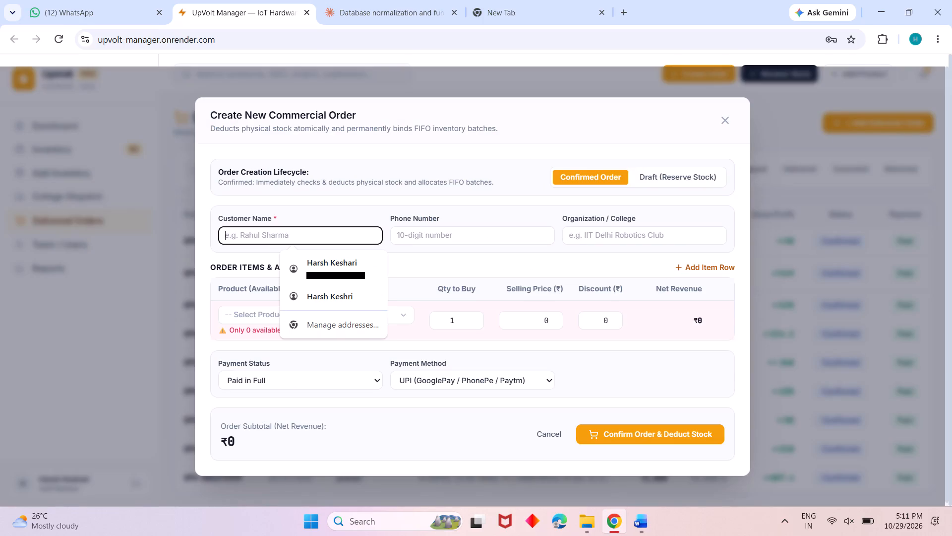
type("Aditya")
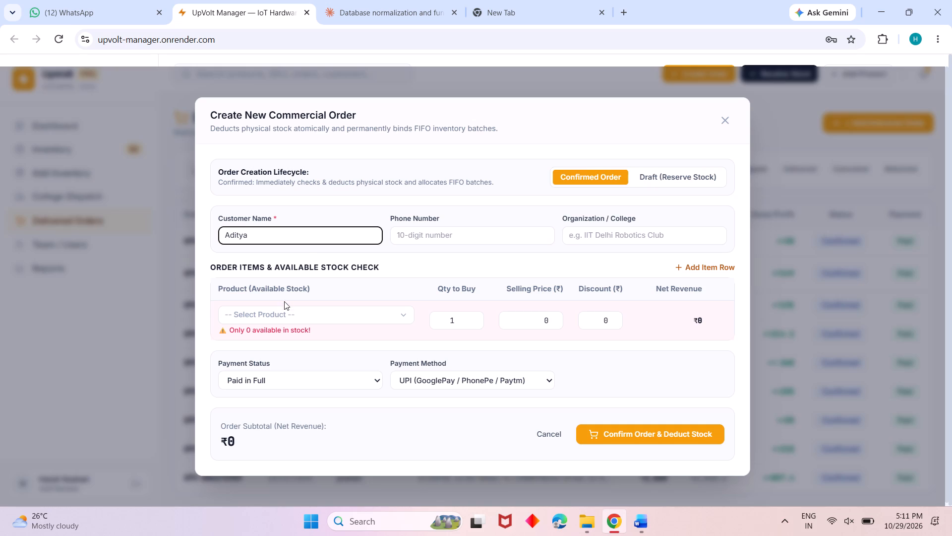
left_click(281, 316)
type("boost")
left_click(282, 379)
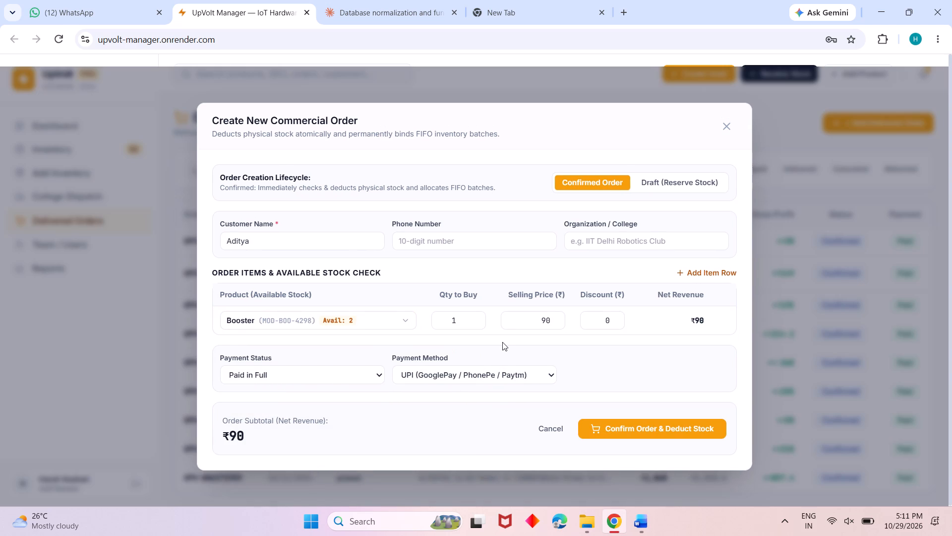
left_click(682, 432)
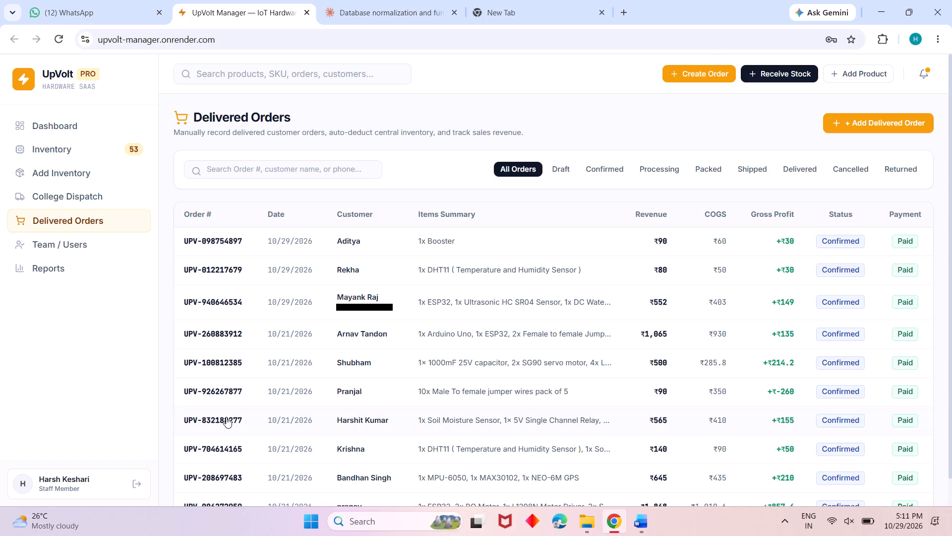
Open the Add Inventory page for recording purchased components.
left_click(94, 164)
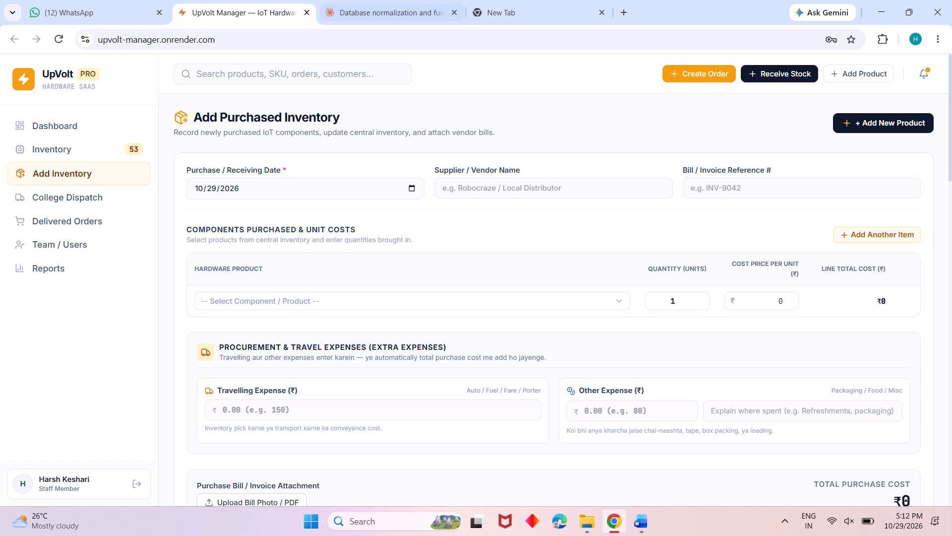
Open the Delivered Orders page.
left_click(59, 211)
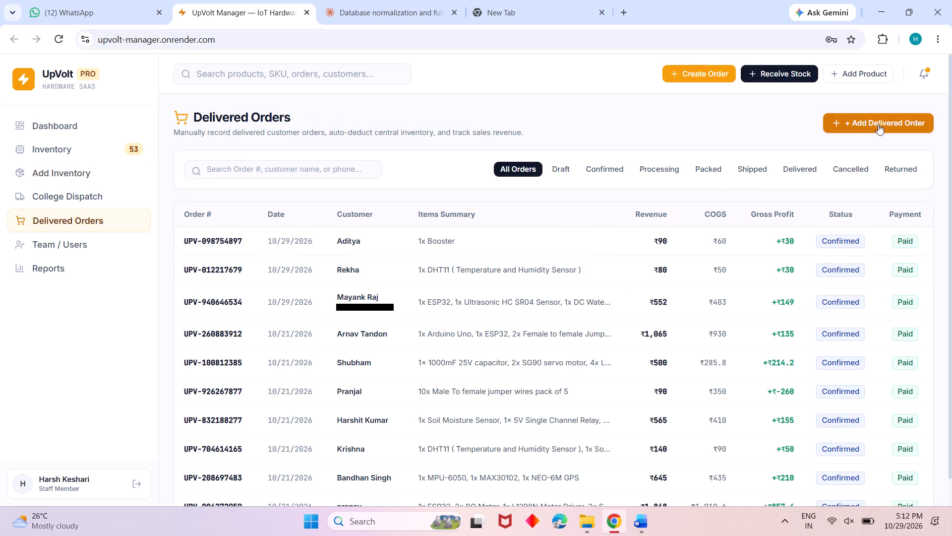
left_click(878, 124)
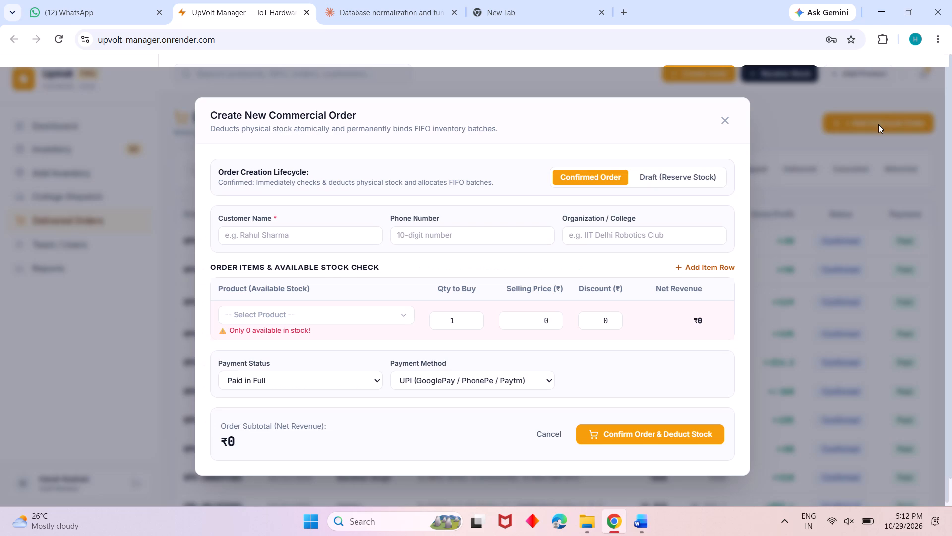
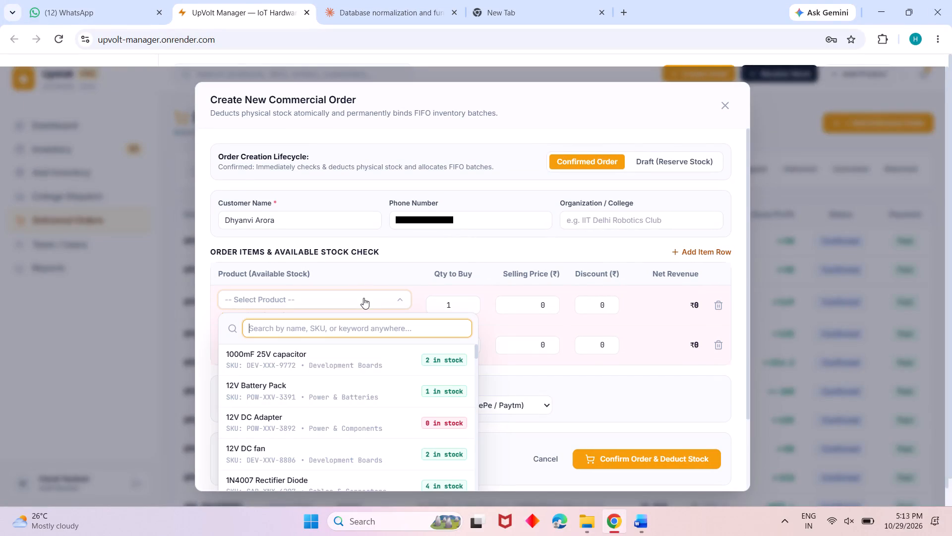
Set the first item of Dhyanvi's order to MPU-6050 (SEN-MPU-2528), searching the products for "mpu".
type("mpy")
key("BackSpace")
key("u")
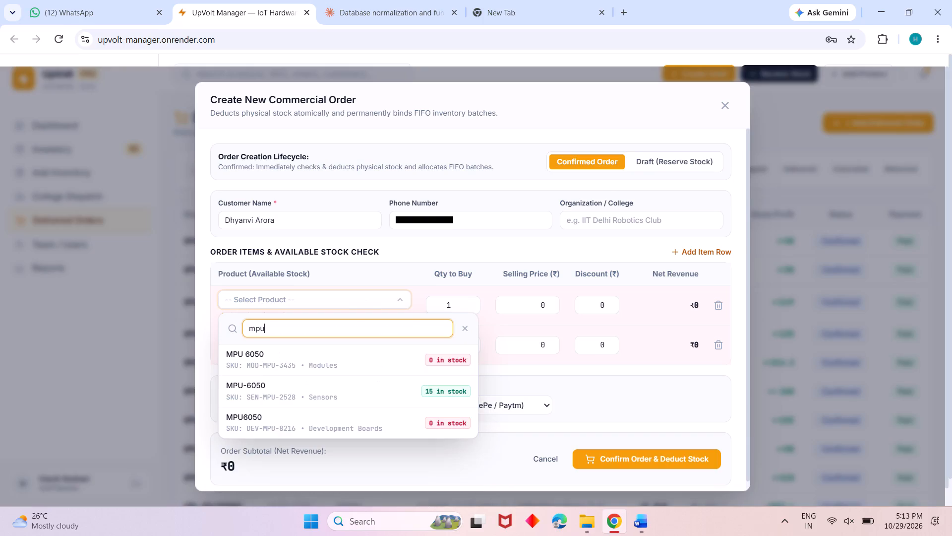
left_click(317, 397)
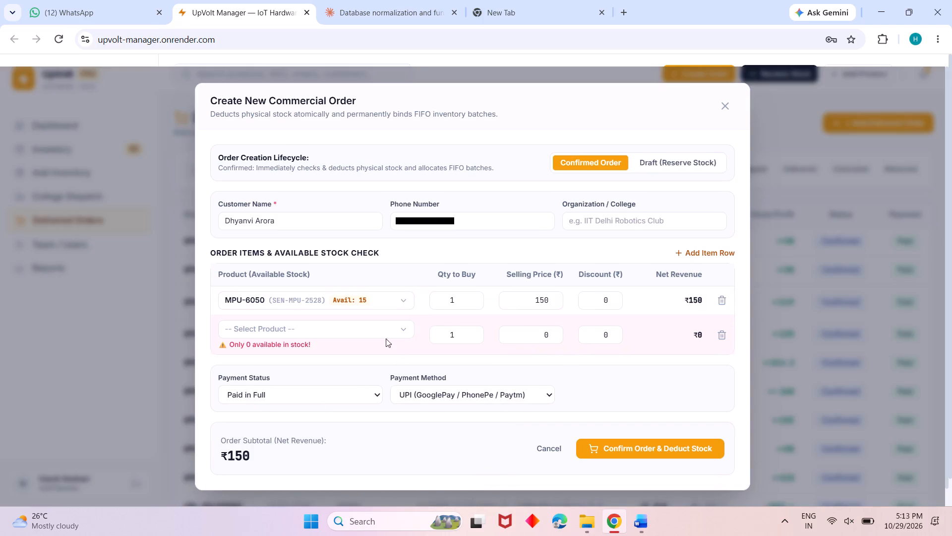
Set the order's second item to 1N4007 Rectifier Diode, searching the products for "diode".
left_click(388, 330)
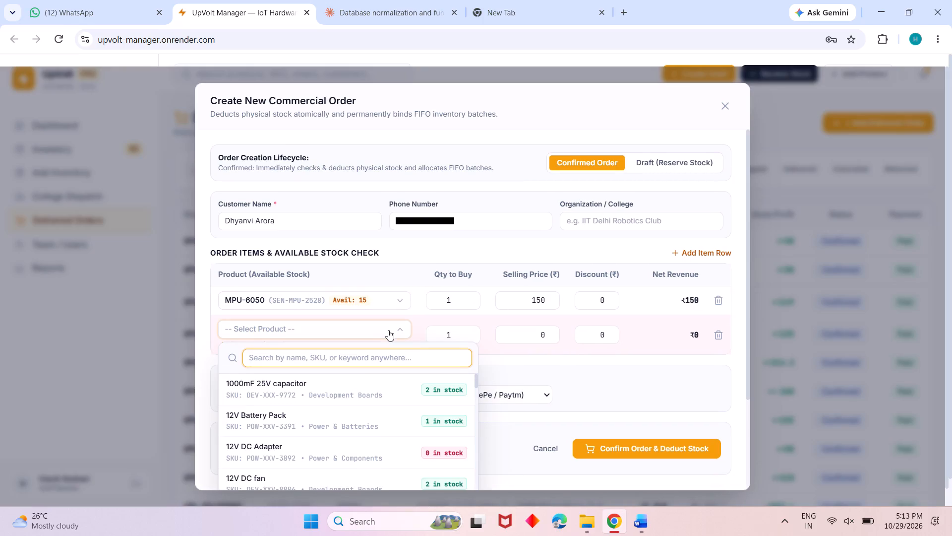
type("diode")
left_click(343, 394)
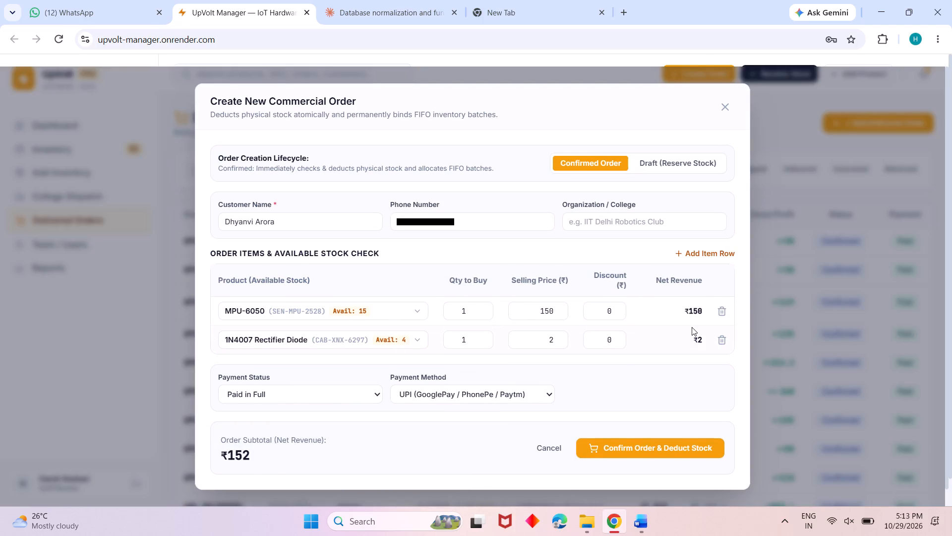
Open the quantity of the 1N4007 Rectifier Diode item for editing.
left_click(477, 347)
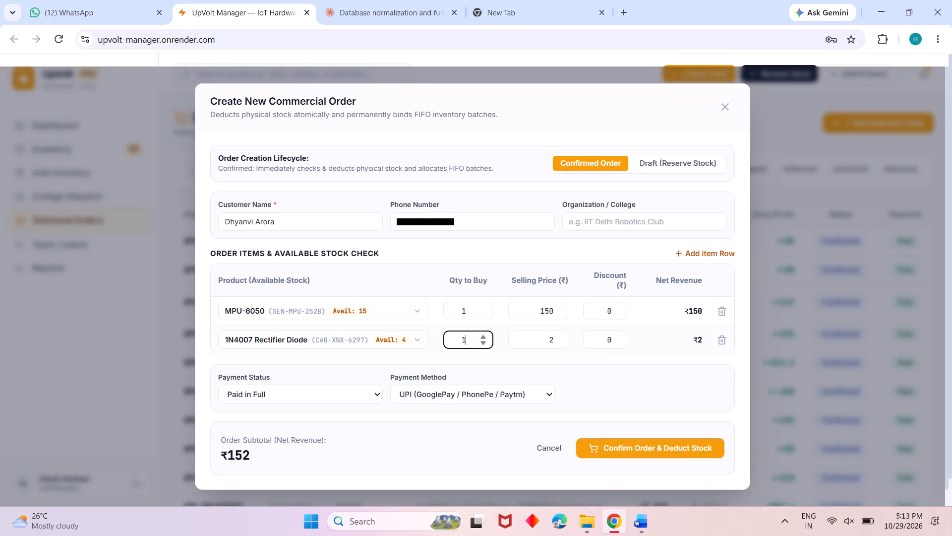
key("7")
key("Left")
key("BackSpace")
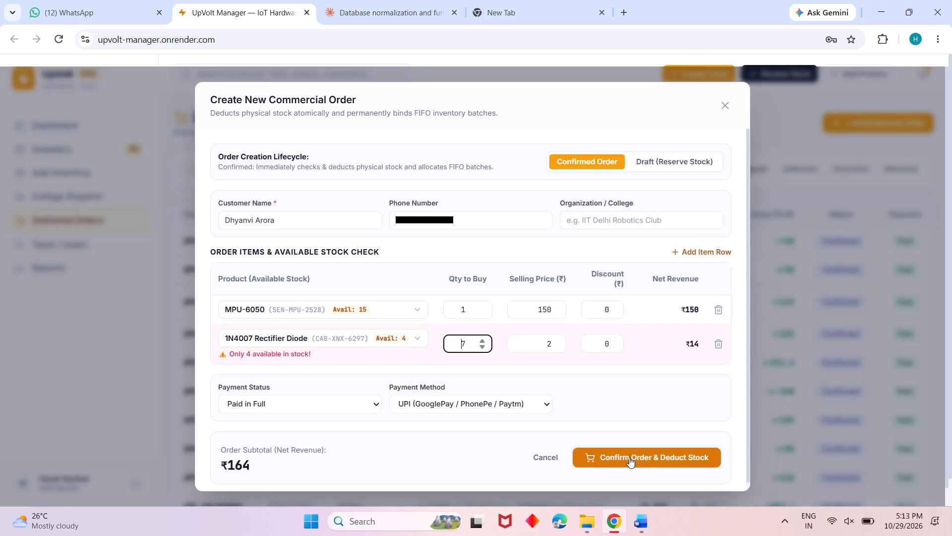
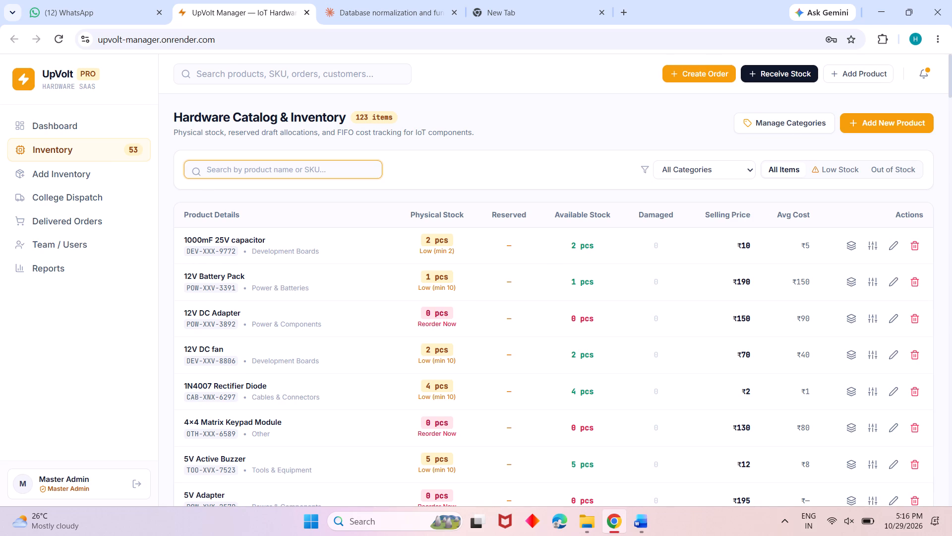
Search the inventory for "battery" and clear the search.
type("ttery")
key("ctrl+BackSpace")
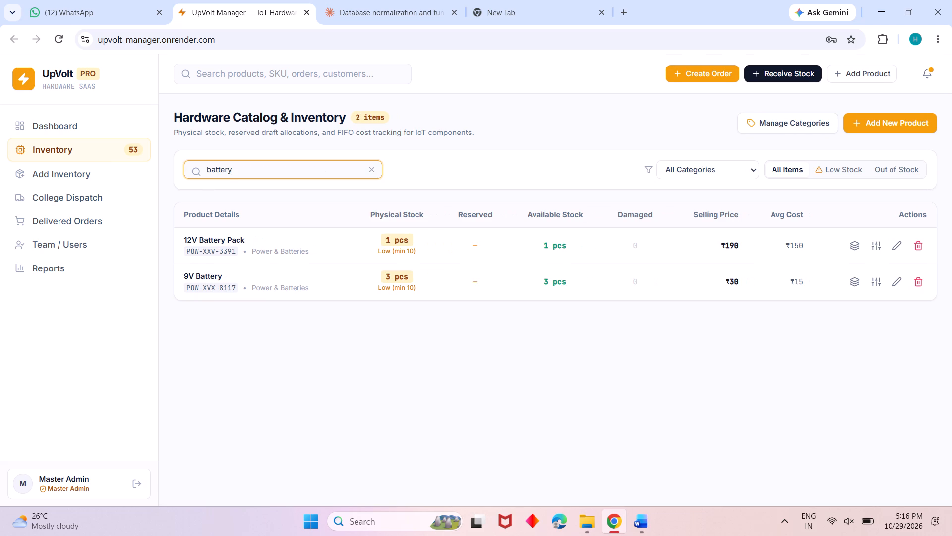
left_click(882, 114)
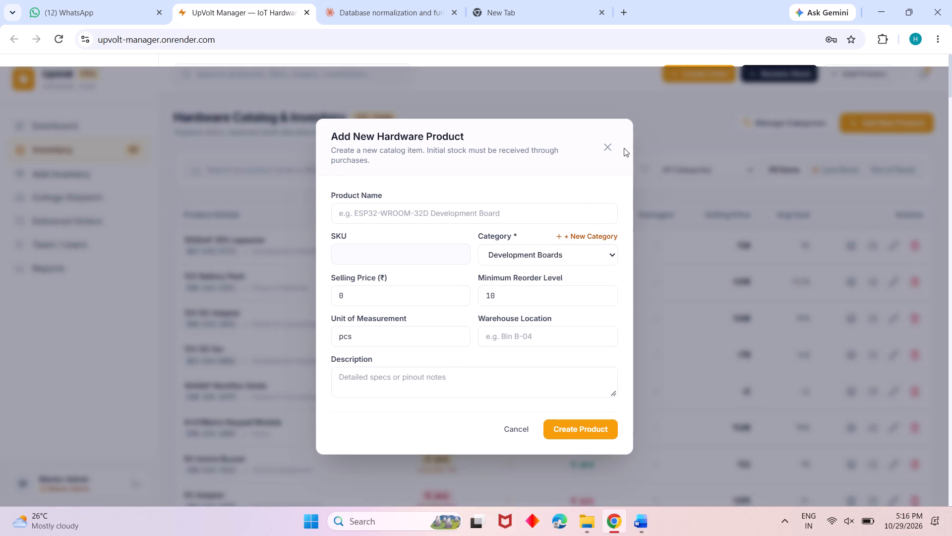
left_click(610, 147)
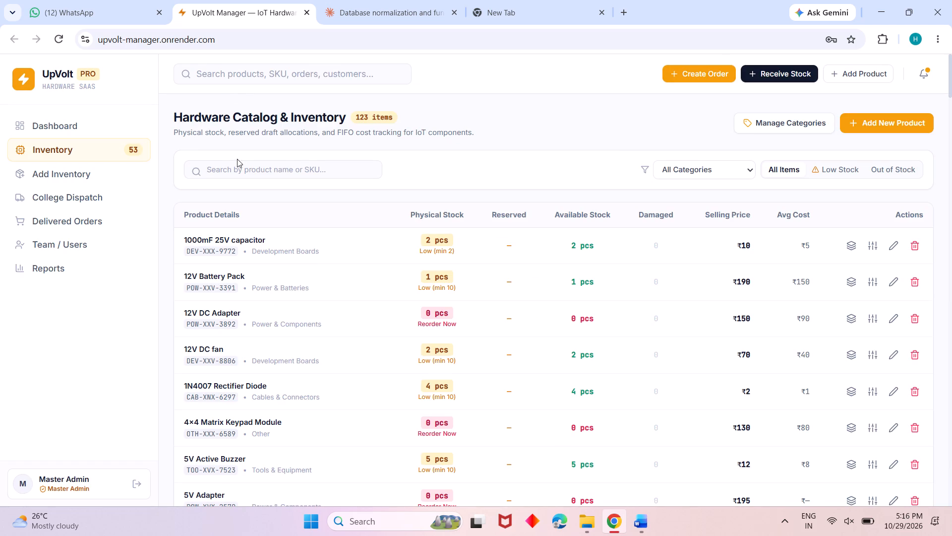
Find "diode" in the inventory and set up a manual stock increase of 3 for the 1N4007 Rectifier Diode.
left_click(239, 164)
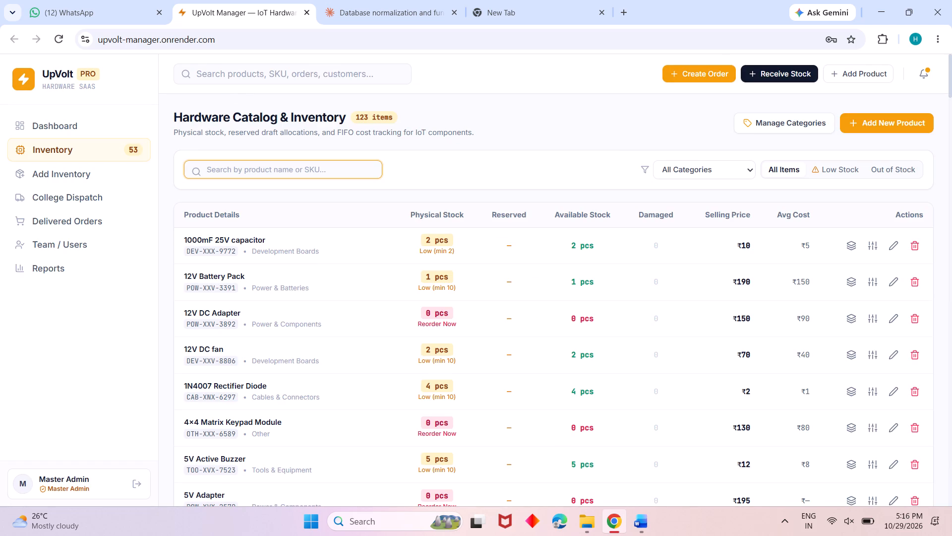
type("diode")
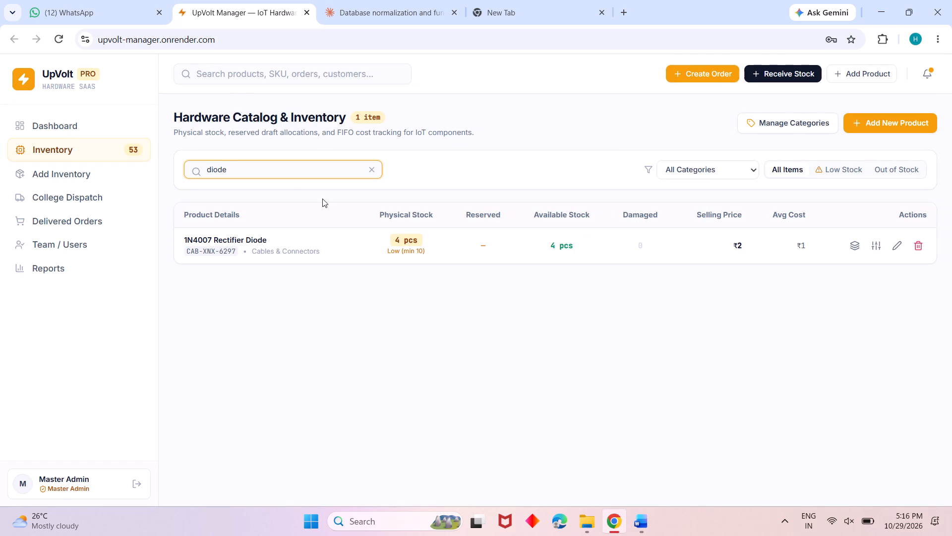
left_click(880, 239)
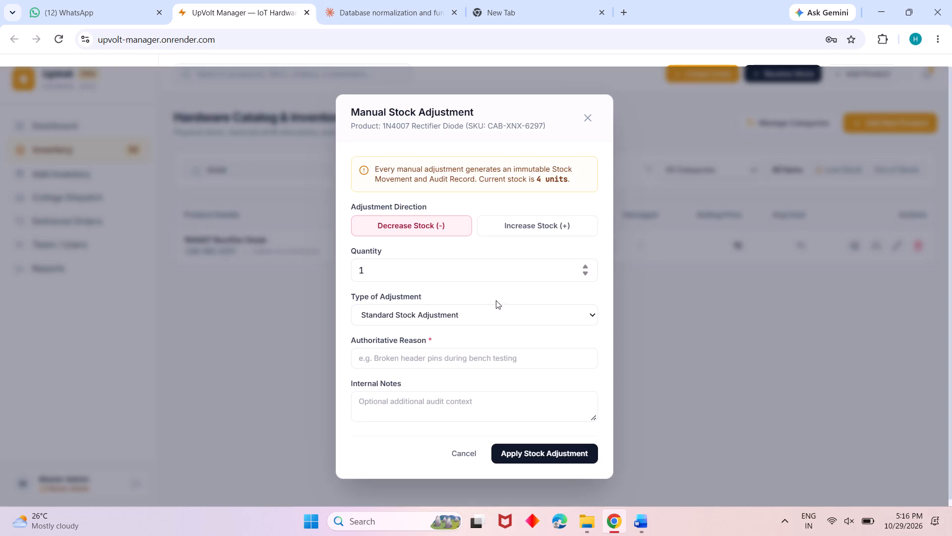
left_click(484, 274)
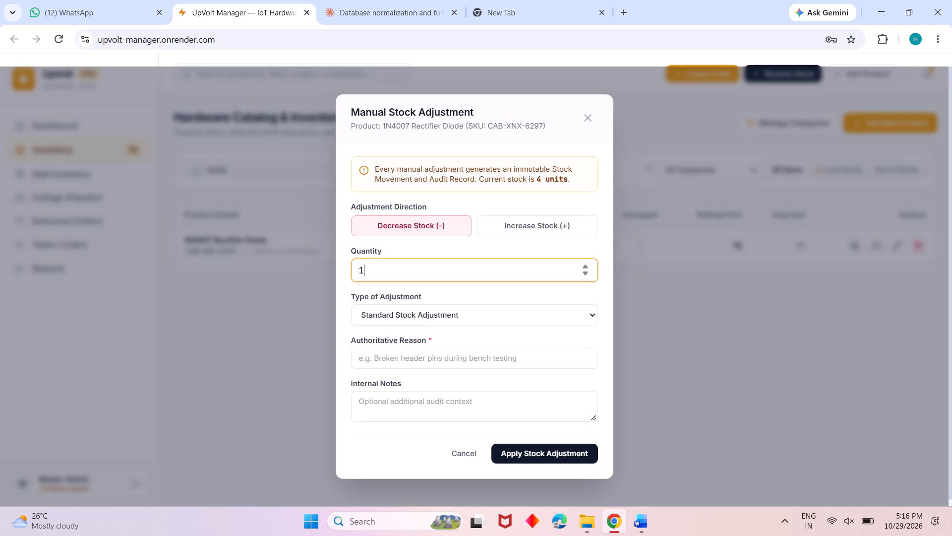
left_click(564, 221)
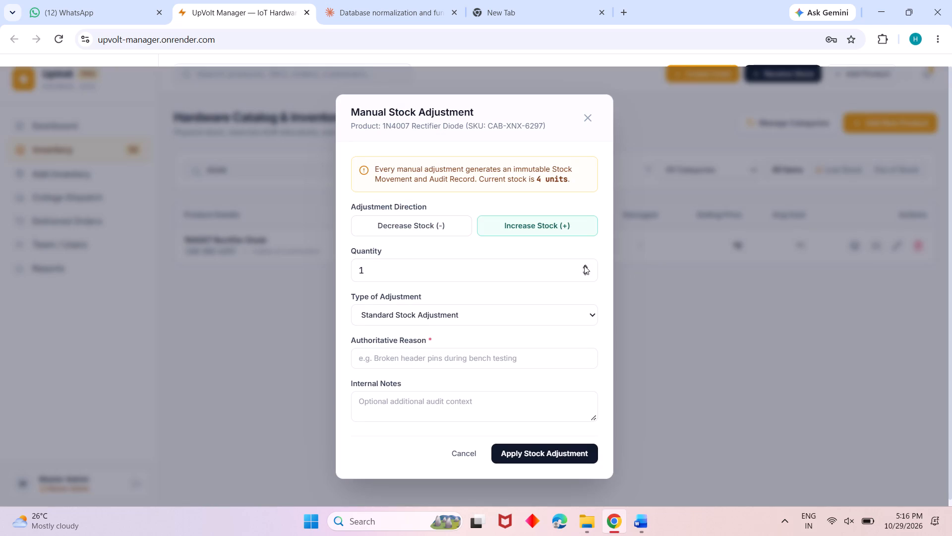
triple_click(584, 266)
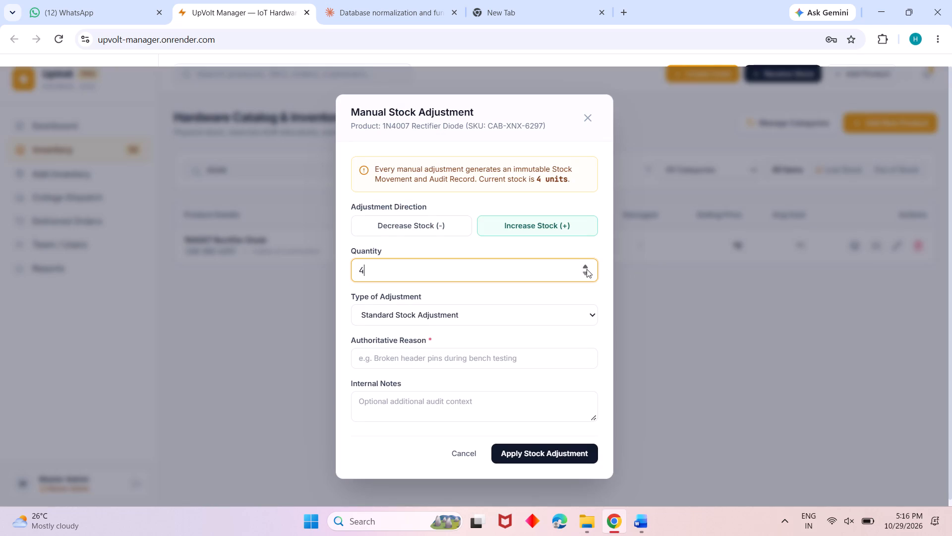
left_click(587, 269)
left_click(585, 269)
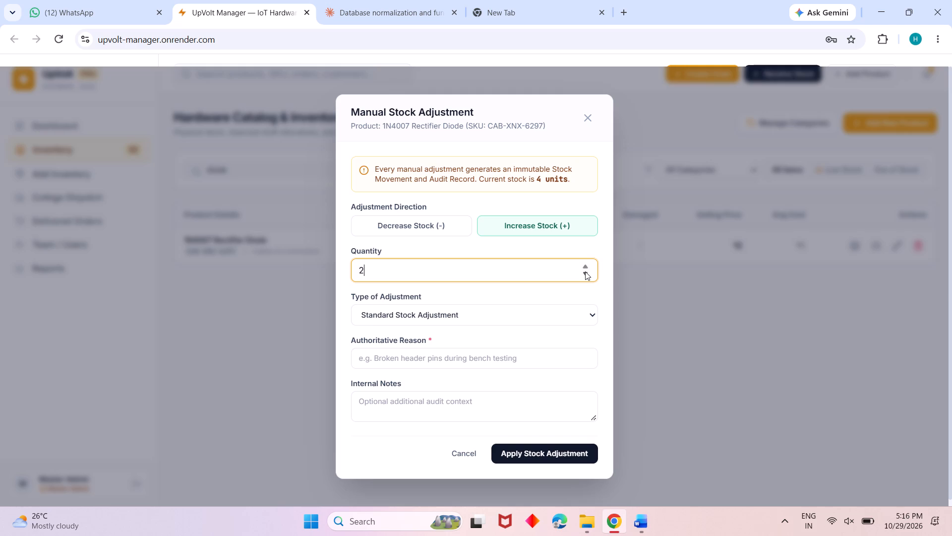
triple_click(585, 271)
triple_click(586, 266)
key("BackSpace")
key("3")
key("Left")
key("BackSpace")
Enter "To manage confirmed orders." as the authoritative reason for the diode's stock adjustment.
left_click(539, 455)
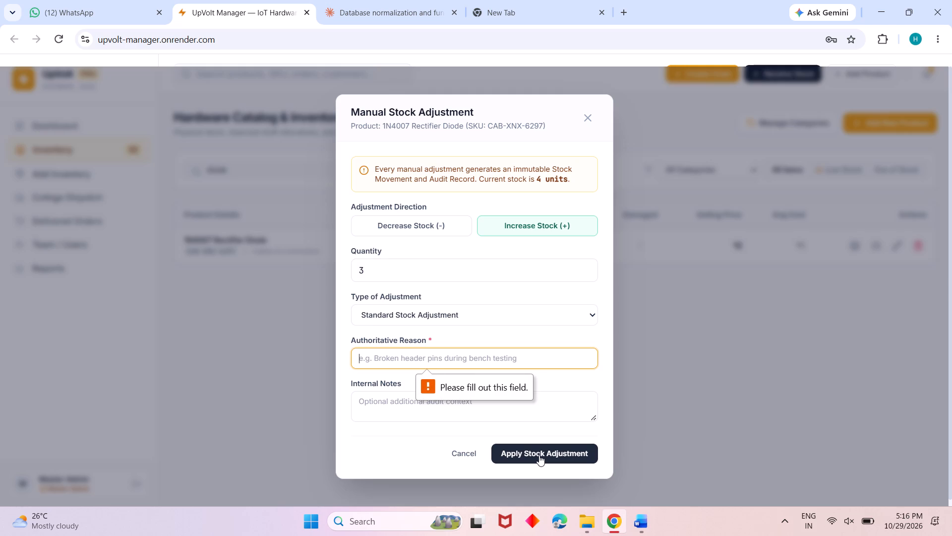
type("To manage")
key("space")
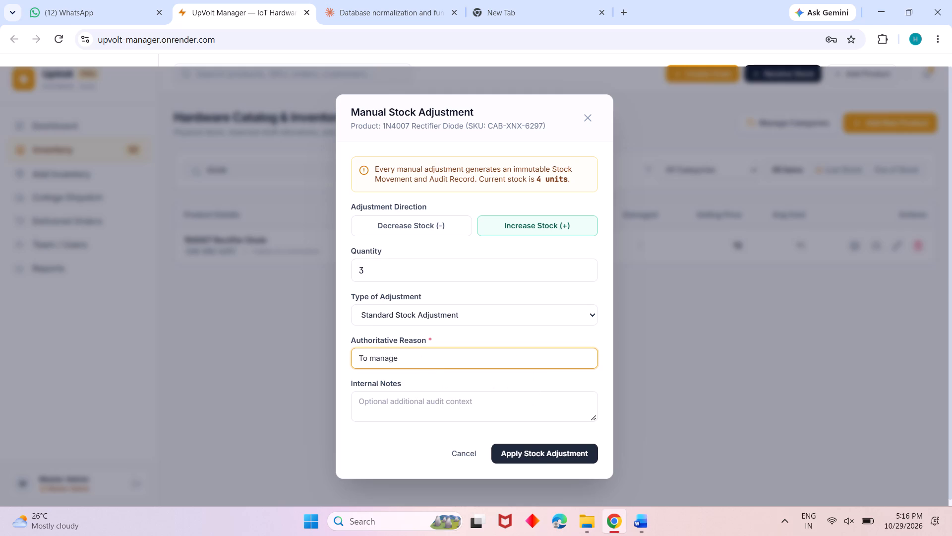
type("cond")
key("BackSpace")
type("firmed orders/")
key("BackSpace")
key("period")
Apply the manual stock increase of 3 to the 1N4007 Rectifier Diode.
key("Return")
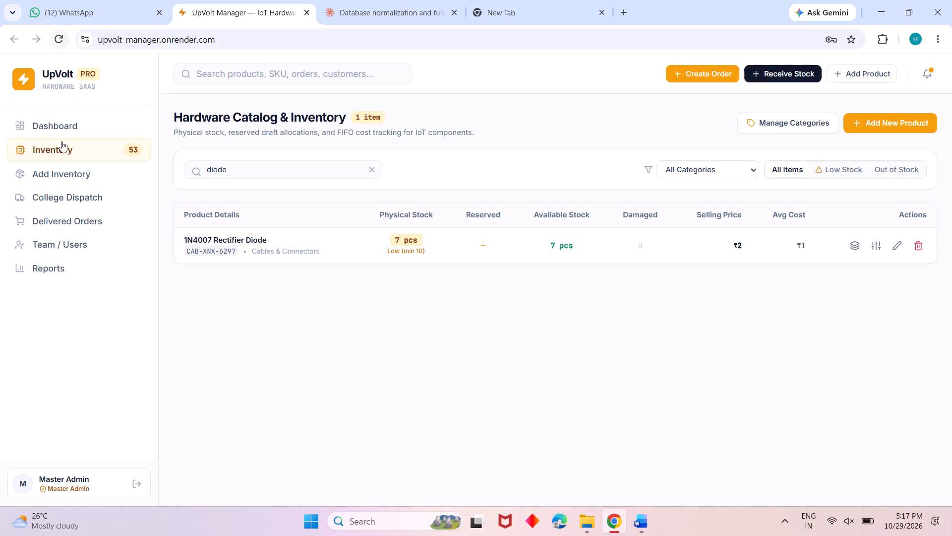
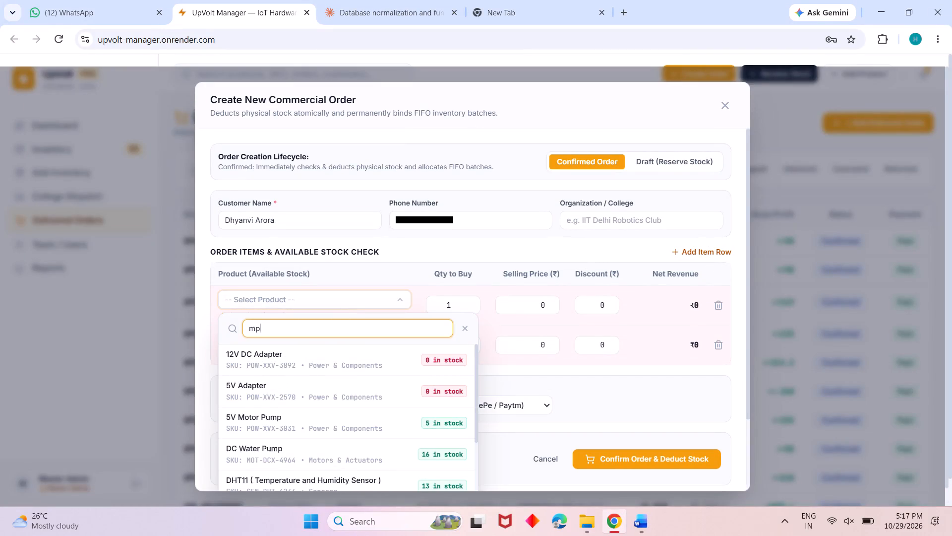
Find "mpu" among the products and choose the MPU-6050 sensor (SEN-MPU-2528) as the order's first item.
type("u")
left_click(301, 387)
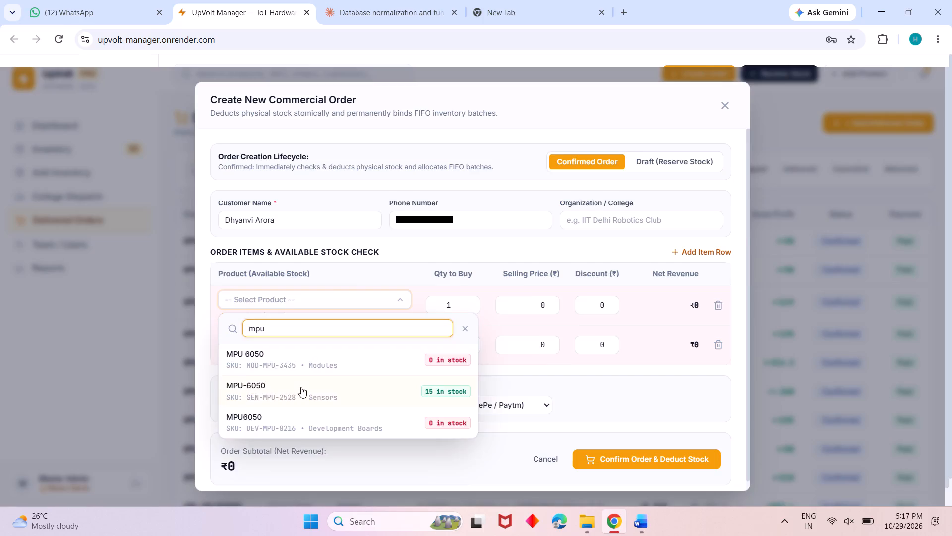
Open the product choice for the second item row of the order.
left_click(384, 333)
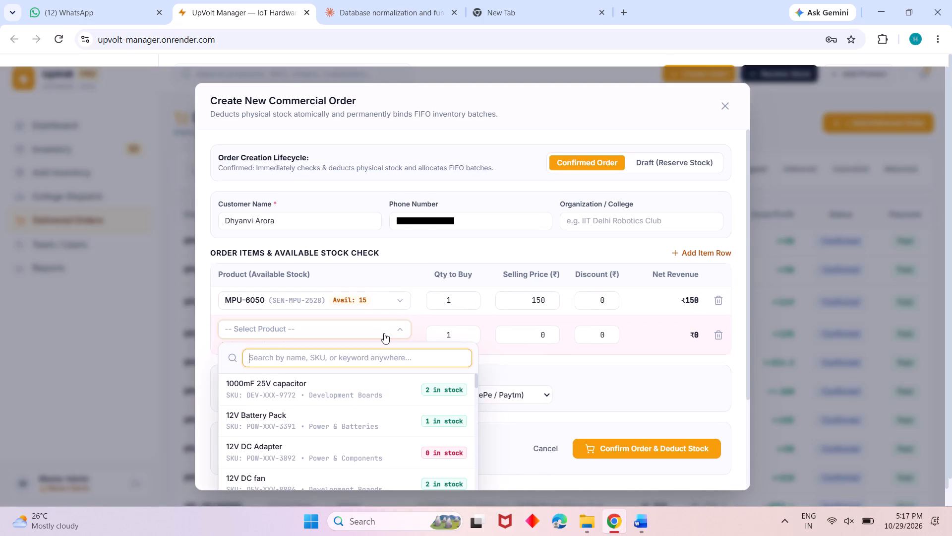
Add the 1N4007 Rectifier Diode as the order's second item with quantity 7, and confirm the order with stock deduction.
type("diode")
left_click(346, 389)
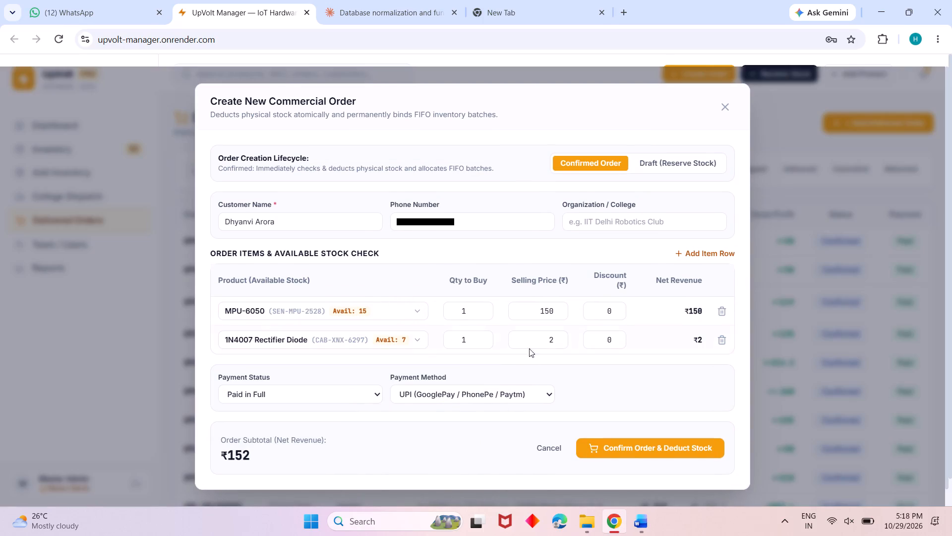
left_click(474, 340)
key("BackSpace")
key("7")
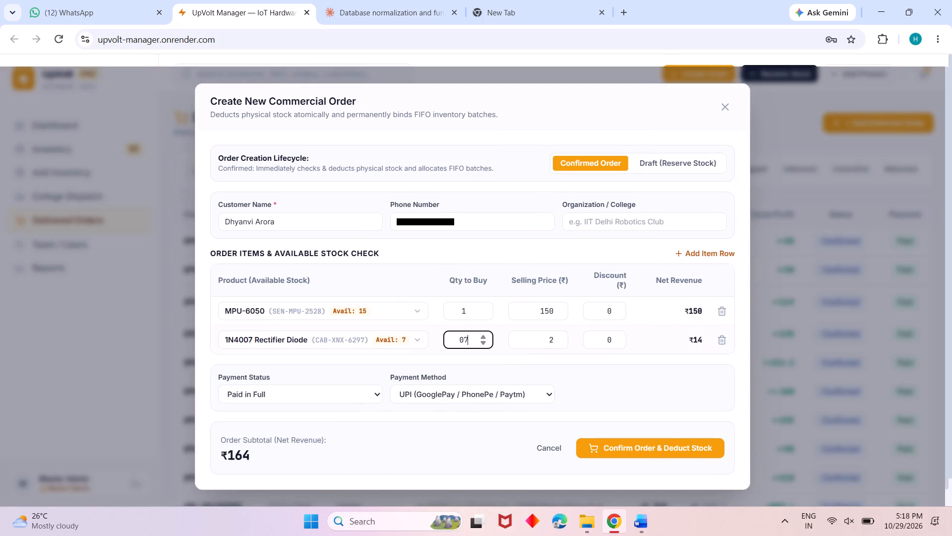
left_click(687, 444)
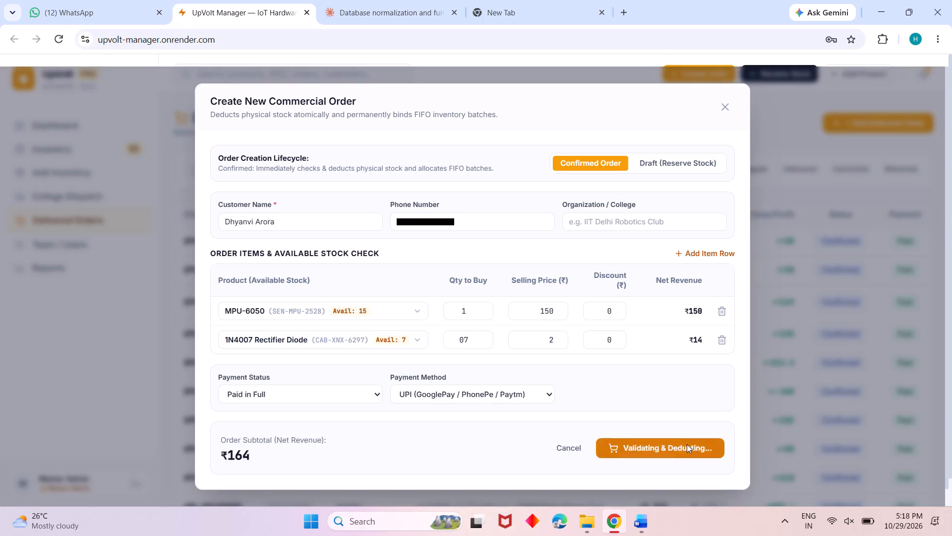
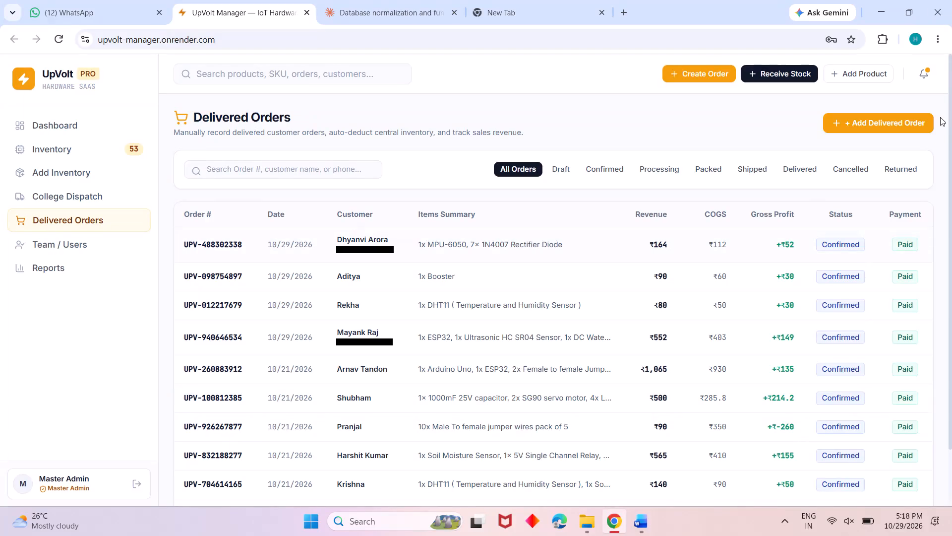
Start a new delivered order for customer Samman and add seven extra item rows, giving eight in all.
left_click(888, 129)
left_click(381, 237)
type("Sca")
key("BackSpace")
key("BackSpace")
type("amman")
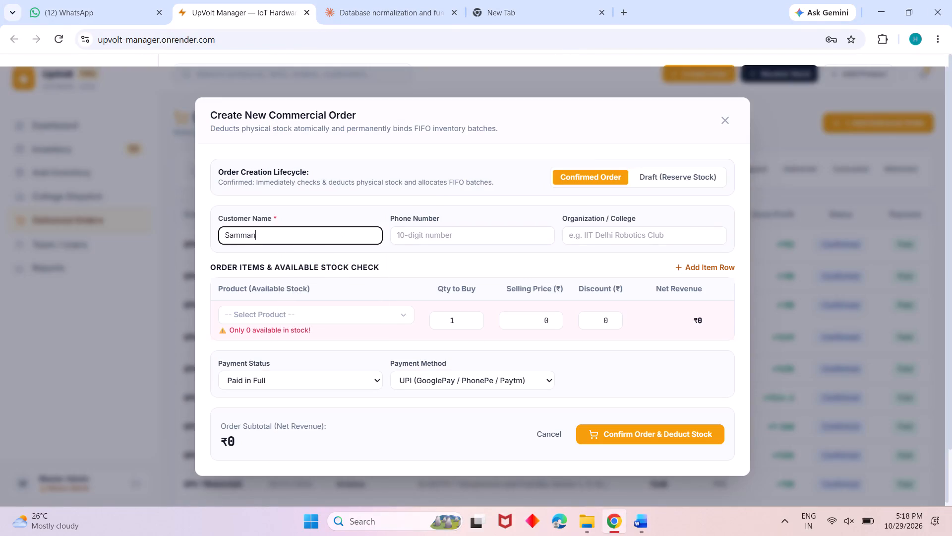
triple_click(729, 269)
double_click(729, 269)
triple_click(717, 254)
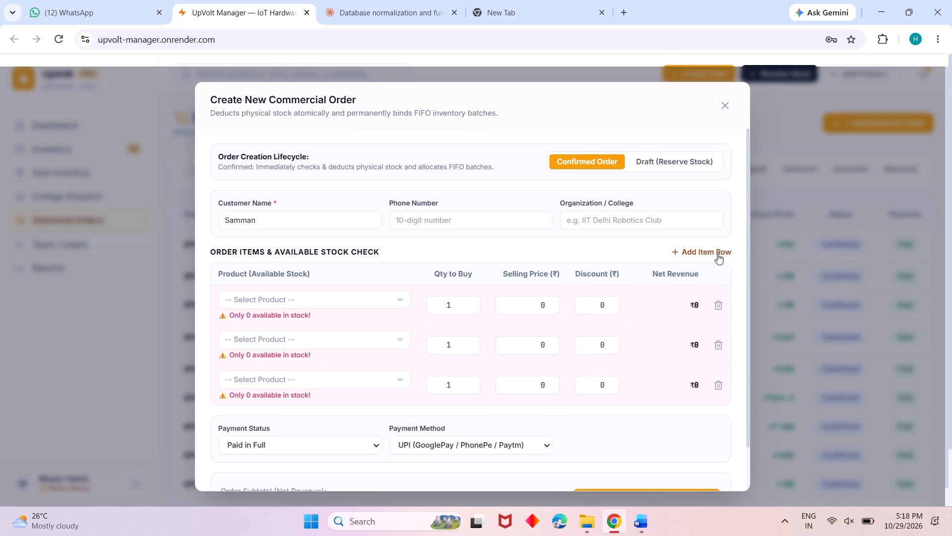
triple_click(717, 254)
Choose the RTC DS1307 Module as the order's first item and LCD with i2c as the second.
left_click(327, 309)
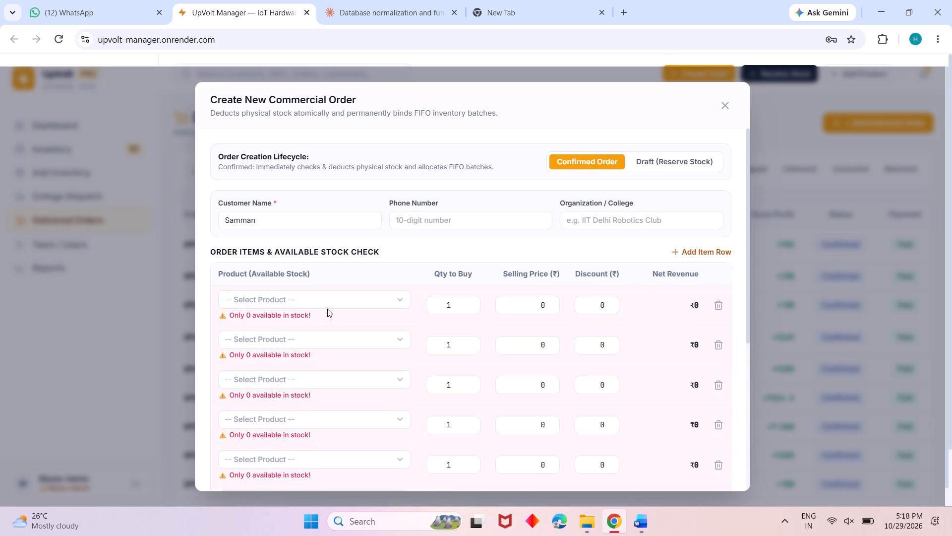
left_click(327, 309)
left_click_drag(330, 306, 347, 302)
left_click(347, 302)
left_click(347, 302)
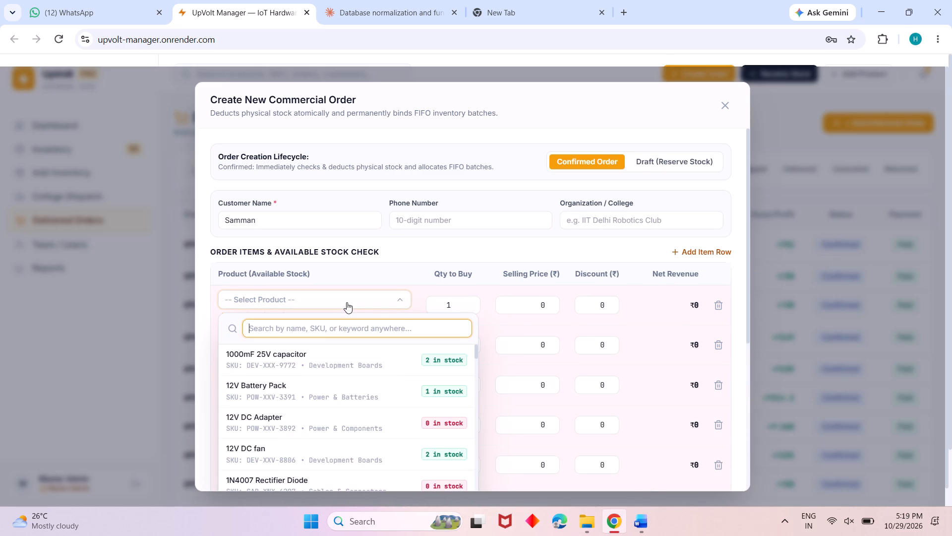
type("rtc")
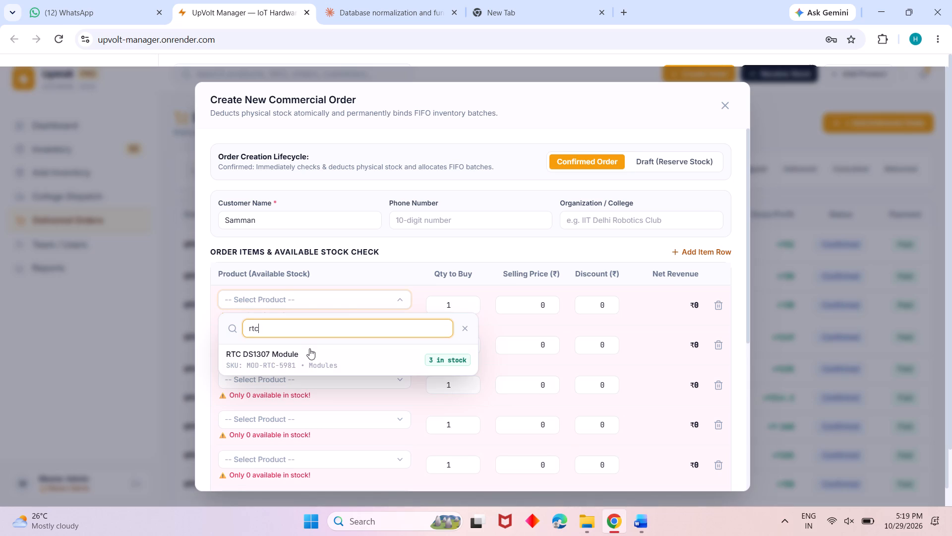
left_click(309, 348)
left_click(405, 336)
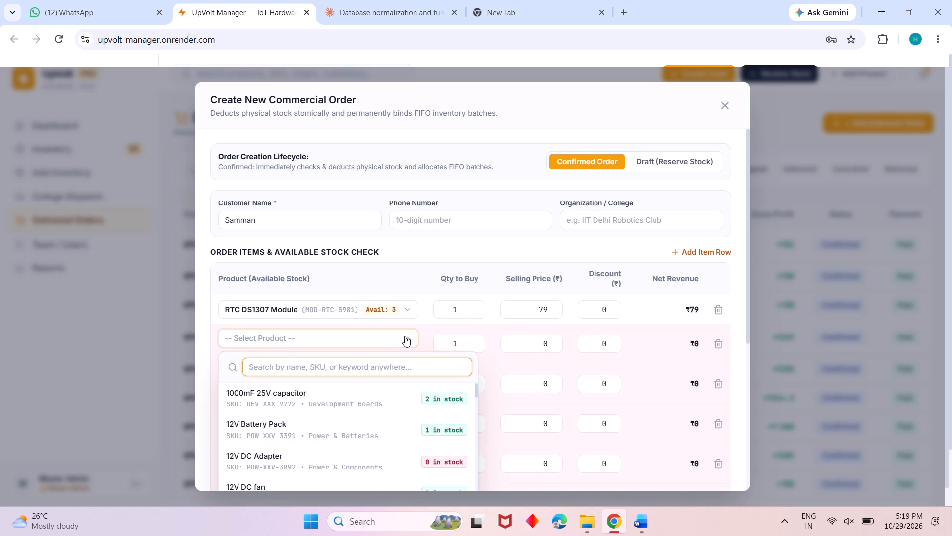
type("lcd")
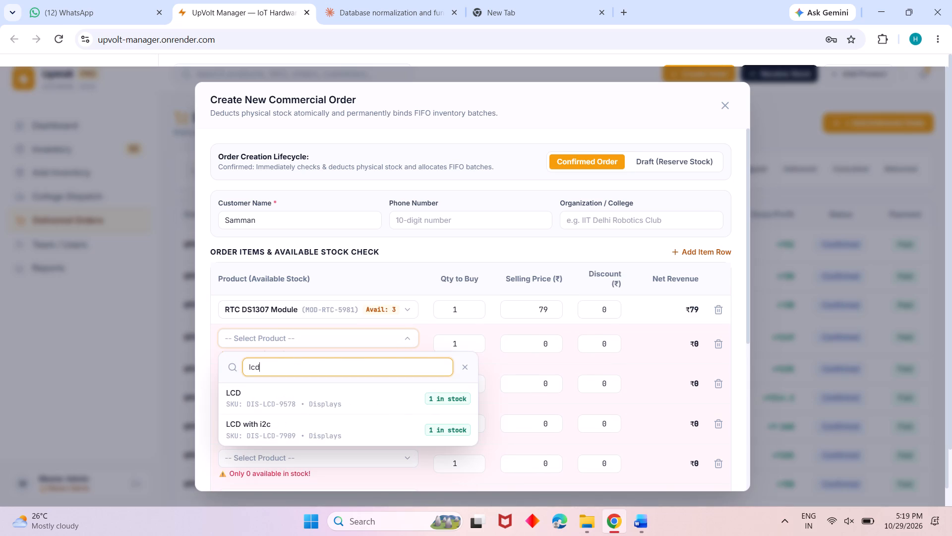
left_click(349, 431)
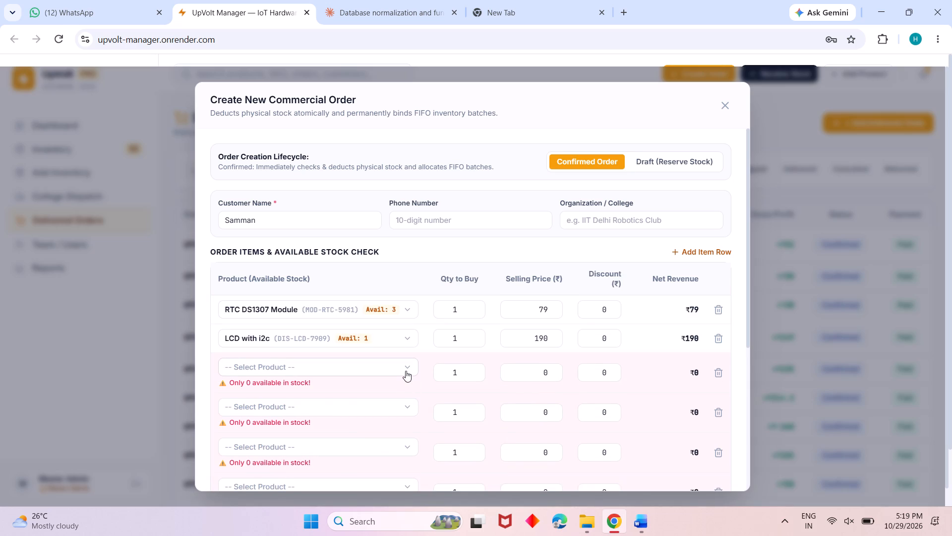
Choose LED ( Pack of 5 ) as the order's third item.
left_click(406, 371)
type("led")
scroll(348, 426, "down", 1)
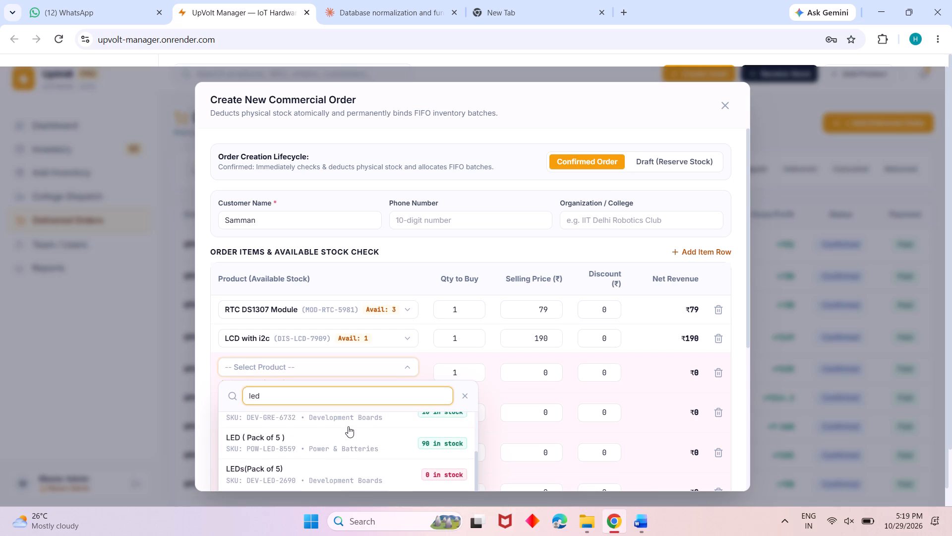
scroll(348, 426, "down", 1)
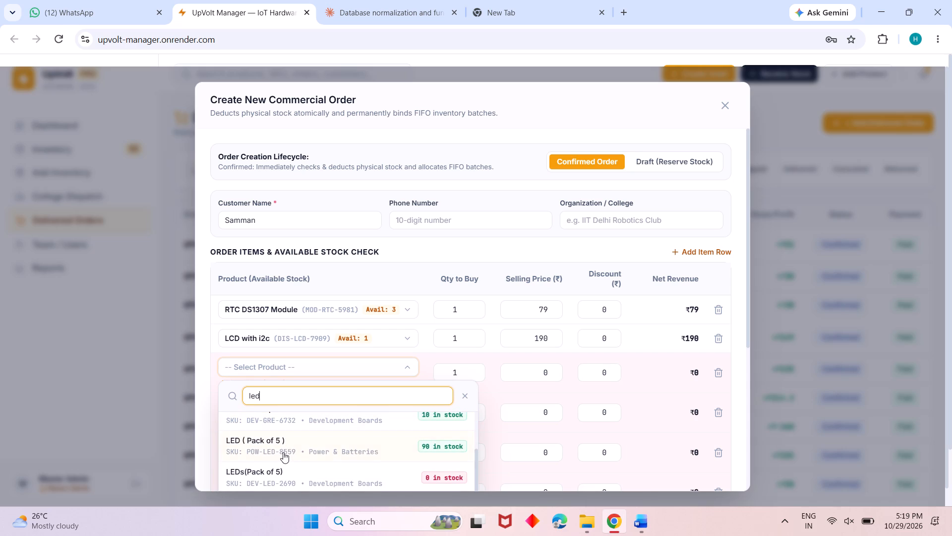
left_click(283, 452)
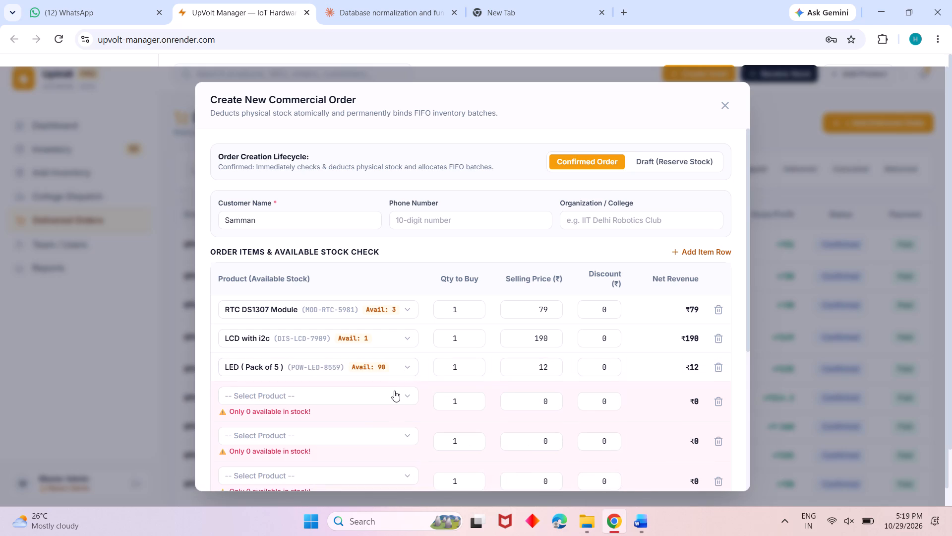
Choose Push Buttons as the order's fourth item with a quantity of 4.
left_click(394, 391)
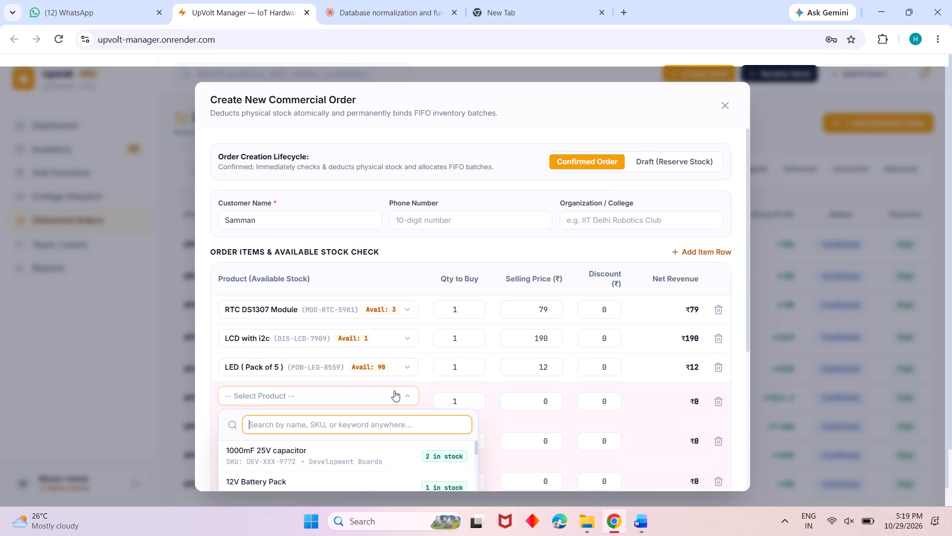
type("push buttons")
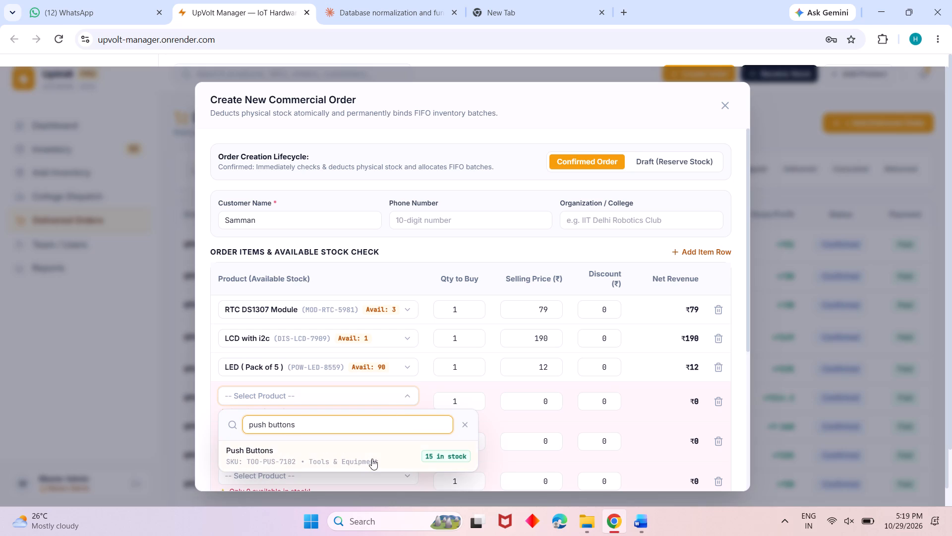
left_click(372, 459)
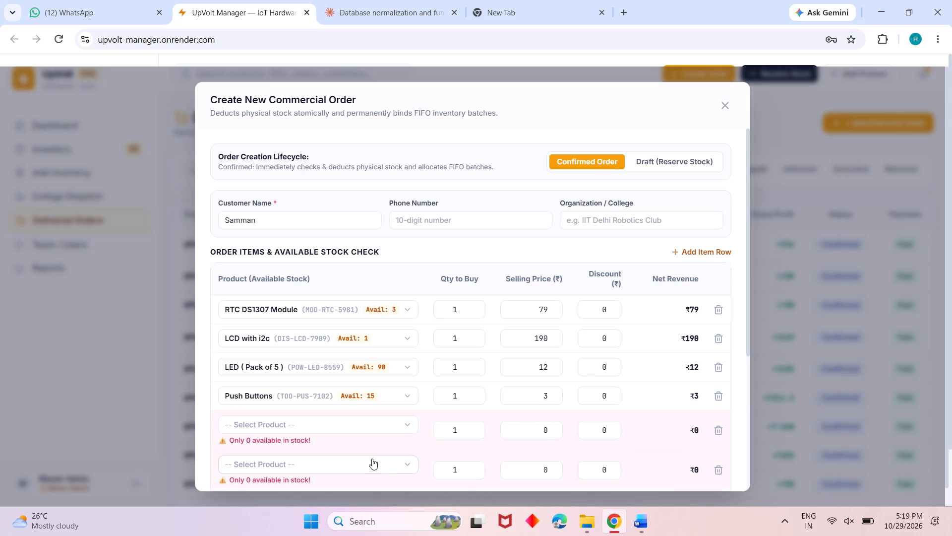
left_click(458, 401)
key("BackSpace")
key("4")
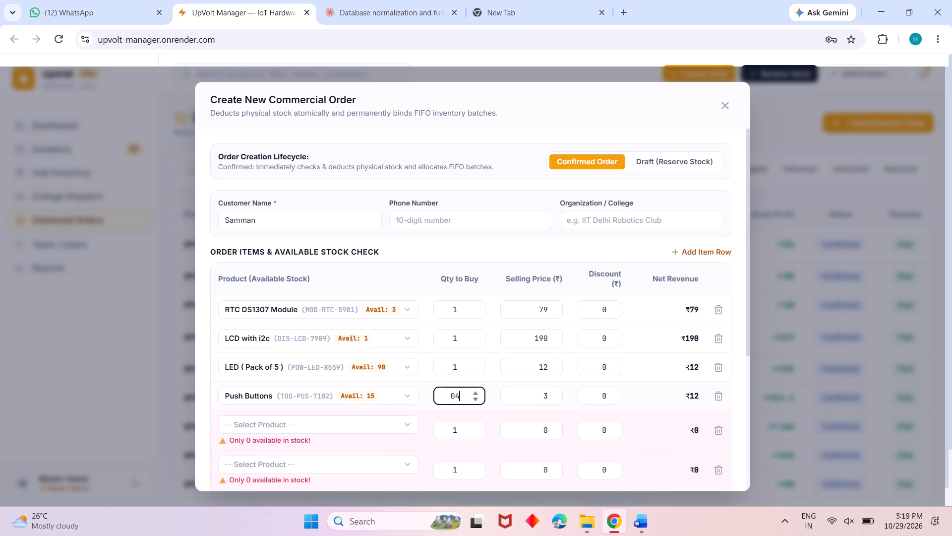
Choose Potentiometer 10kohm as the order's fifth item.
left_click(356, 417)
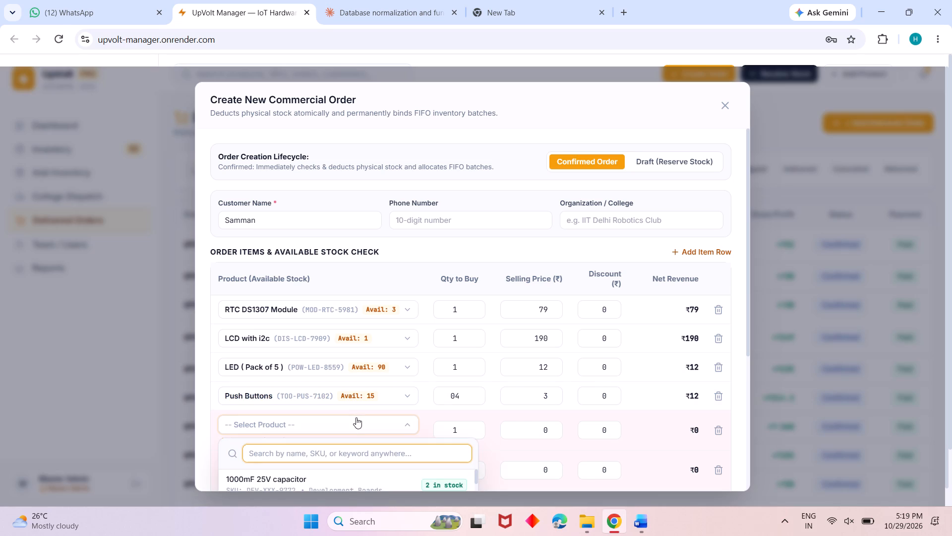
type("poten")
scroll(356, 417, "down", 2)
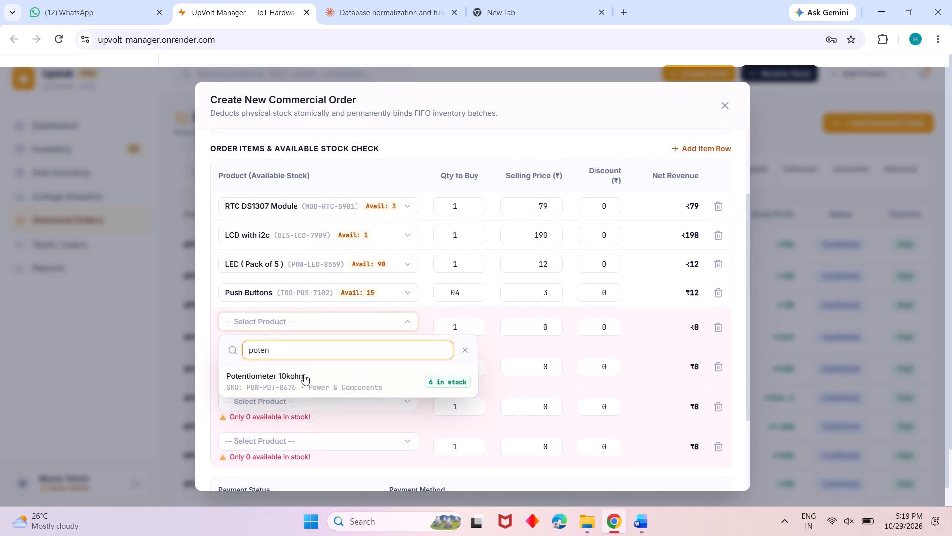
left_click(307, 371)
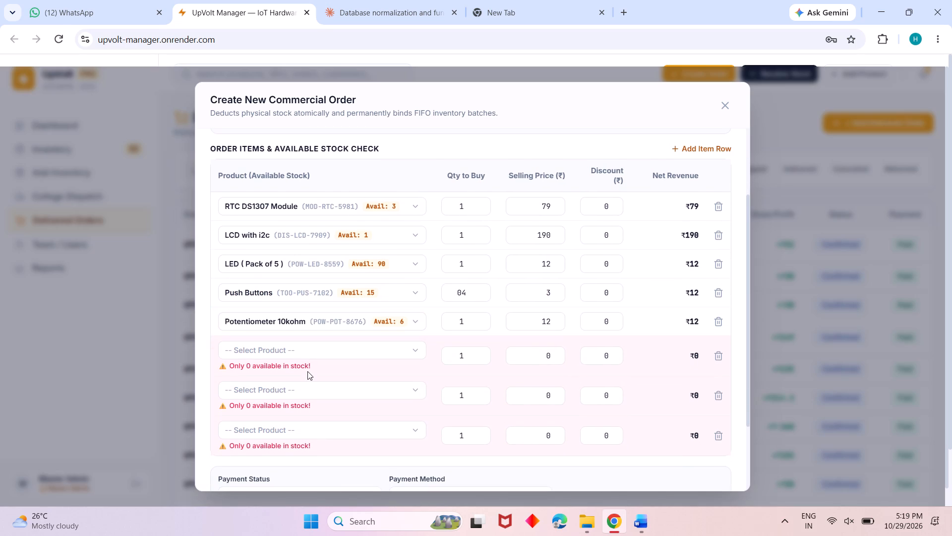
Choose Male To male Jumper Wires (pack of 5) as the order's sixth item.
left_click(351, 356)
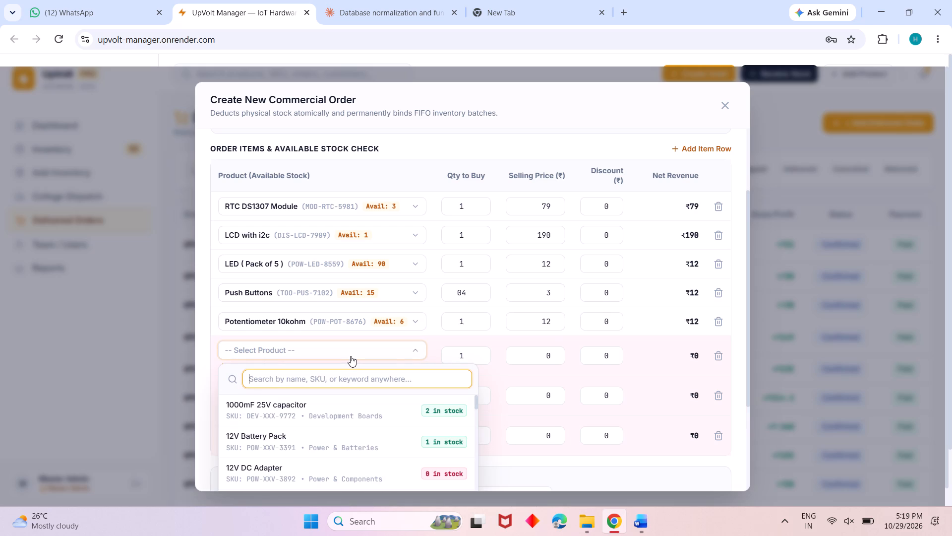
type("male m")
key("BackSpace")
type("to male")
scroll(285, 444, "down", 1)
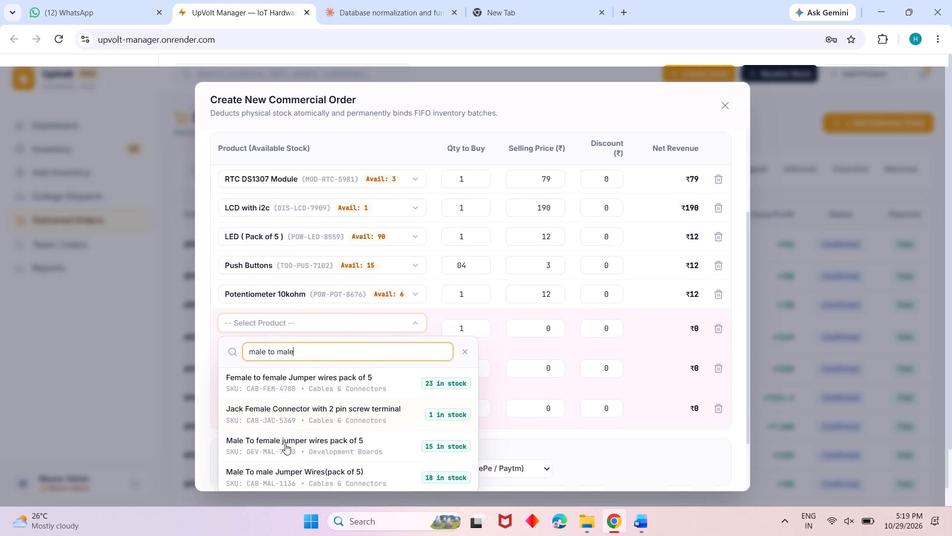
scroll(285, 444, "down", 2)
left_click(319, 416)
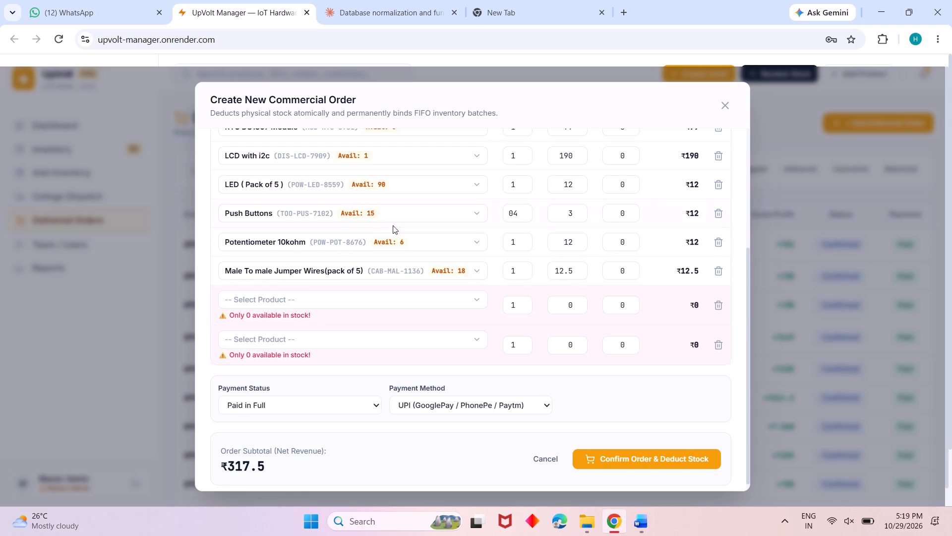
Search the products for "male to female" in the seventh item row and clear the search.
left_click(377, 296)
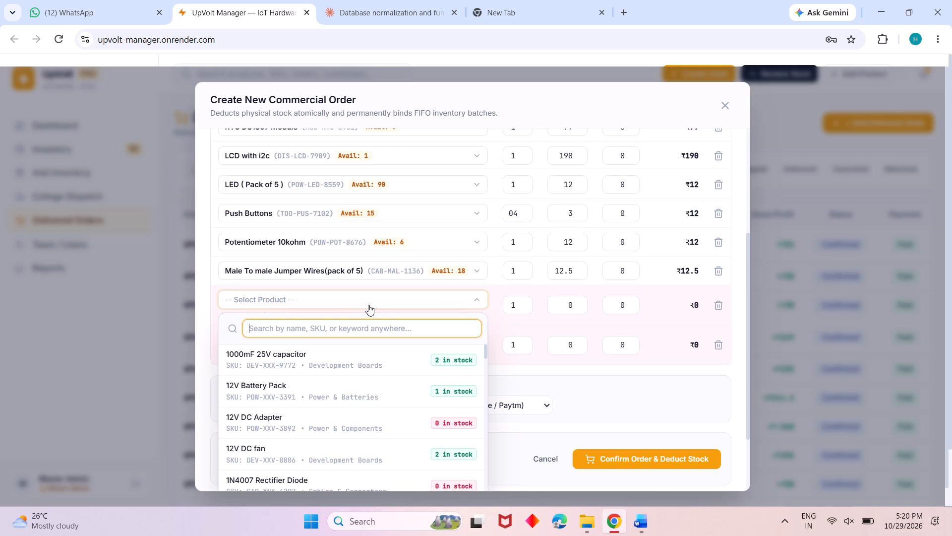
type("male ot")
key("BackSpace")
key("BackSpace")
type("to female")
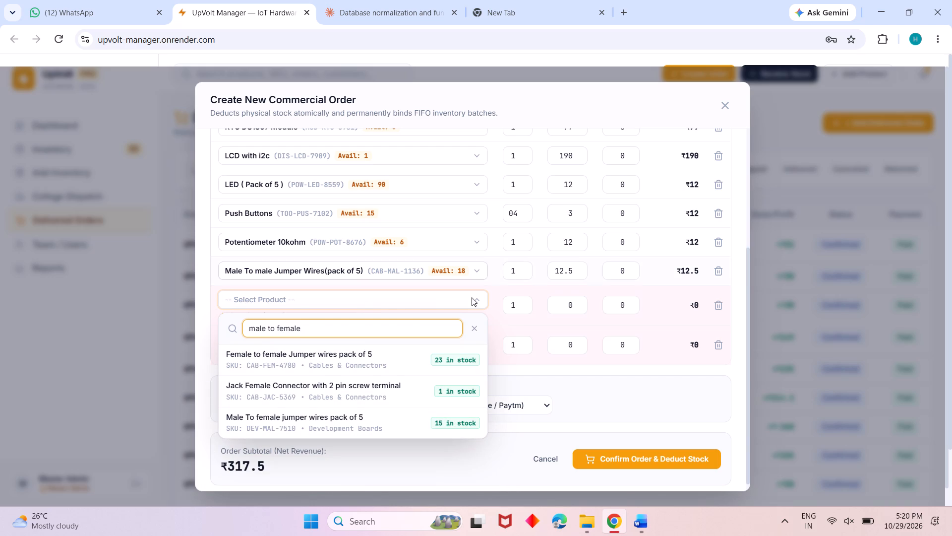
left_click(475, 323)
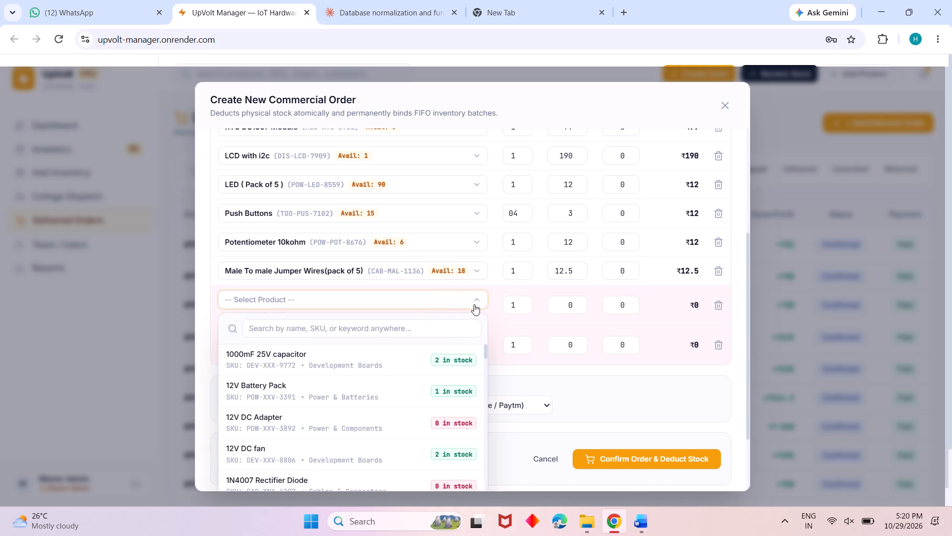
Answer the McAfee antivirus expiry notice with the uninstall option and close the window it opens.
left_click(597, 397)
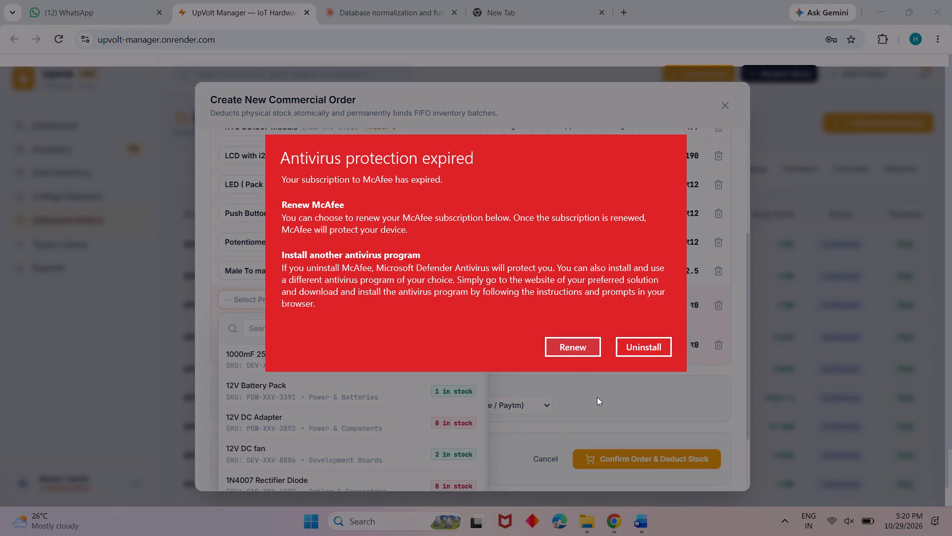
left_click(612, 348)
left_click(622, 344)
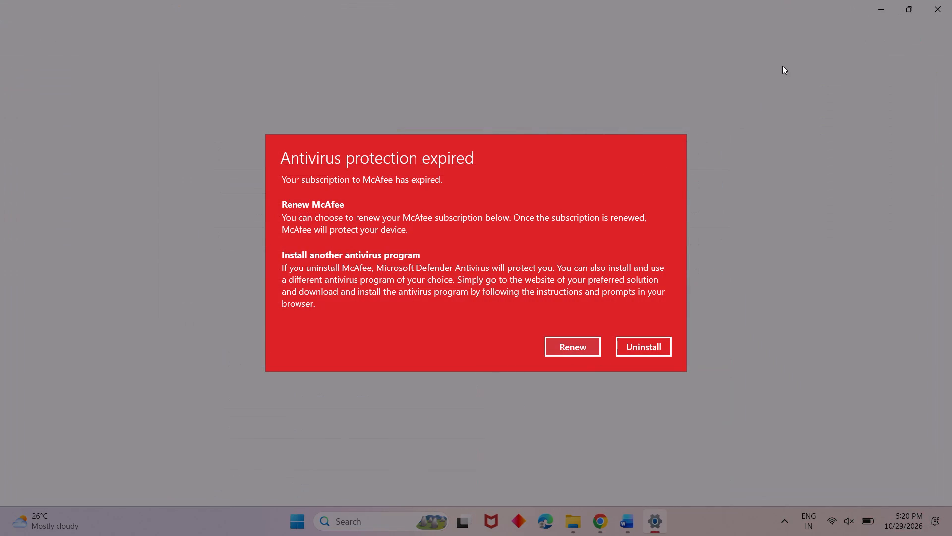
left_click(951, 0)
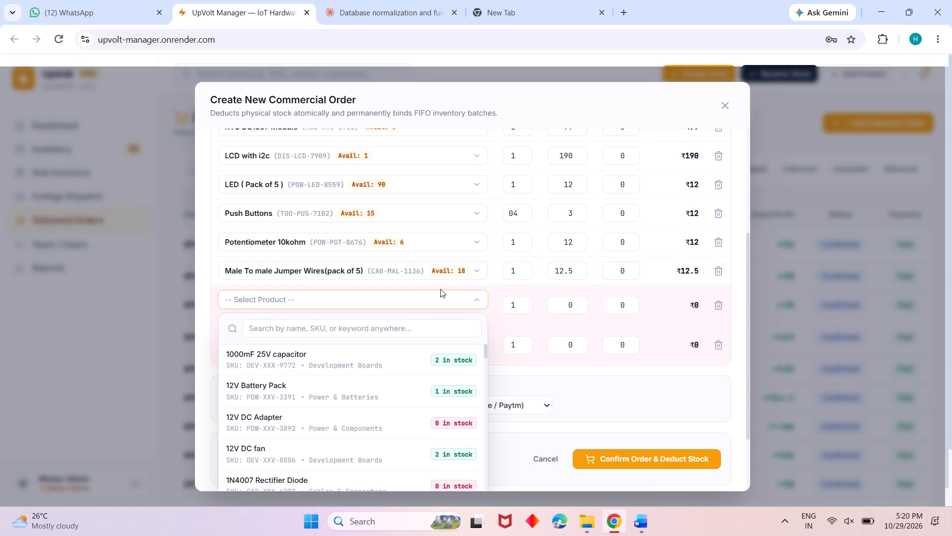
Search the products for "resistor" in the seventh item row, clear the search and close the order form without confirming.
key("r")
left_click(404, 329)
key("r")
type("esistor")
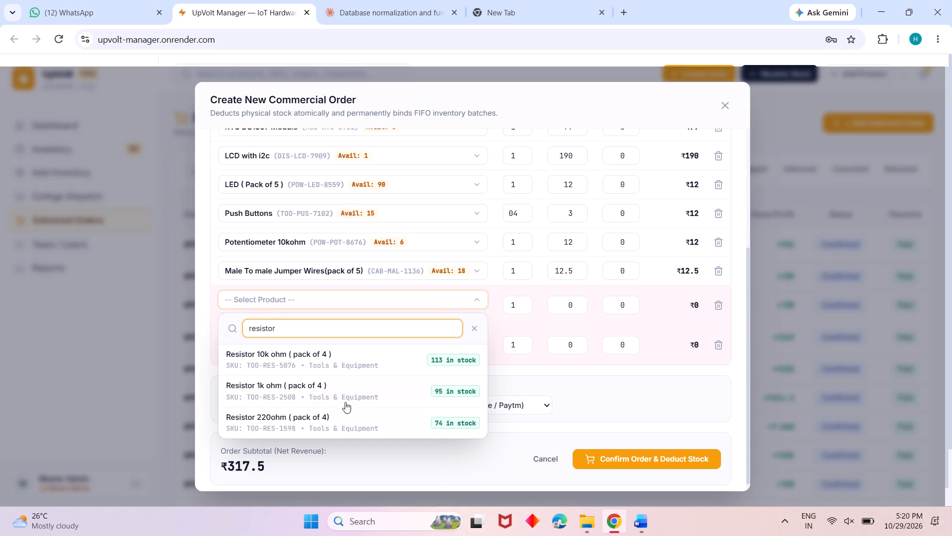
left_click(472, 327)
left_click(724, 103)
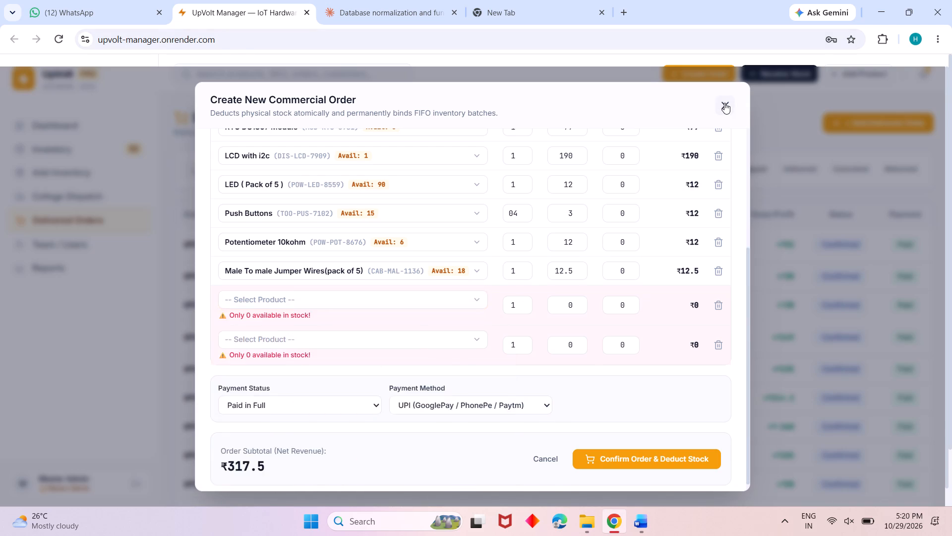
Search the inventory for "jumper" and view the stock details of the Male To female jumper wires pack of 5.
left_click(105, 168)
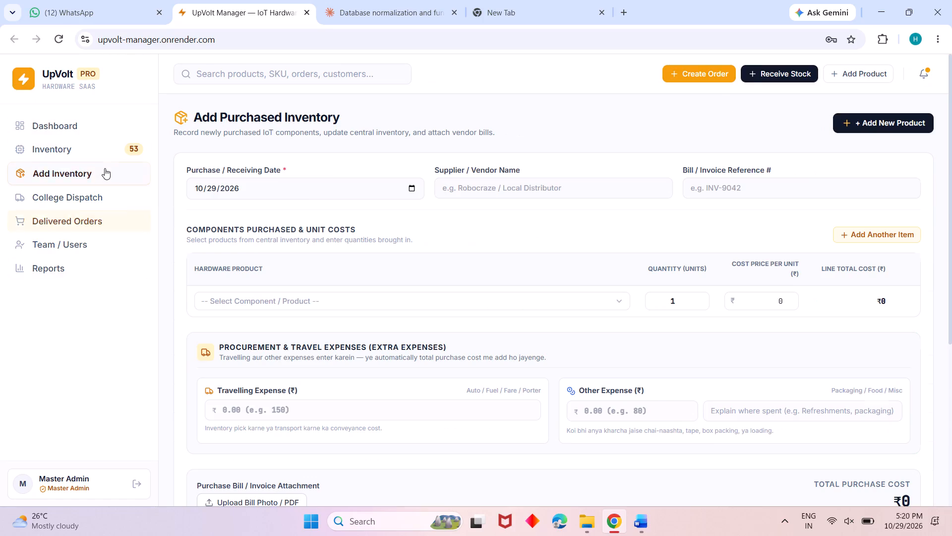
left_click(89, 149)
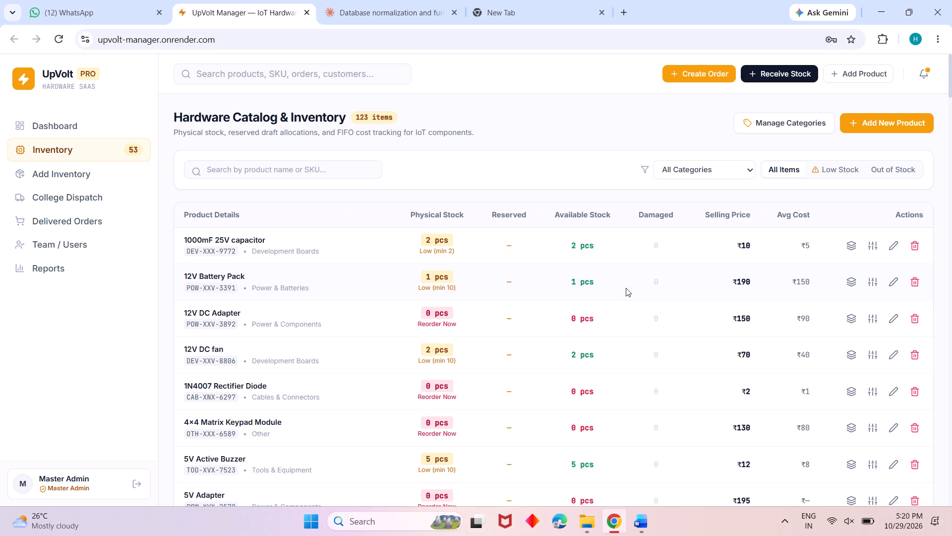
left_click(312, 170)
type("jumper")
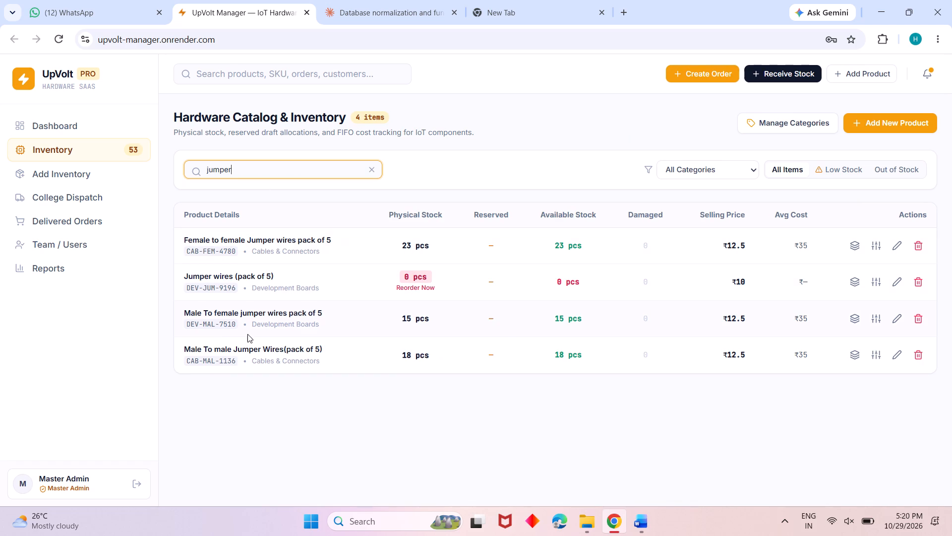
left_click(853, 318)
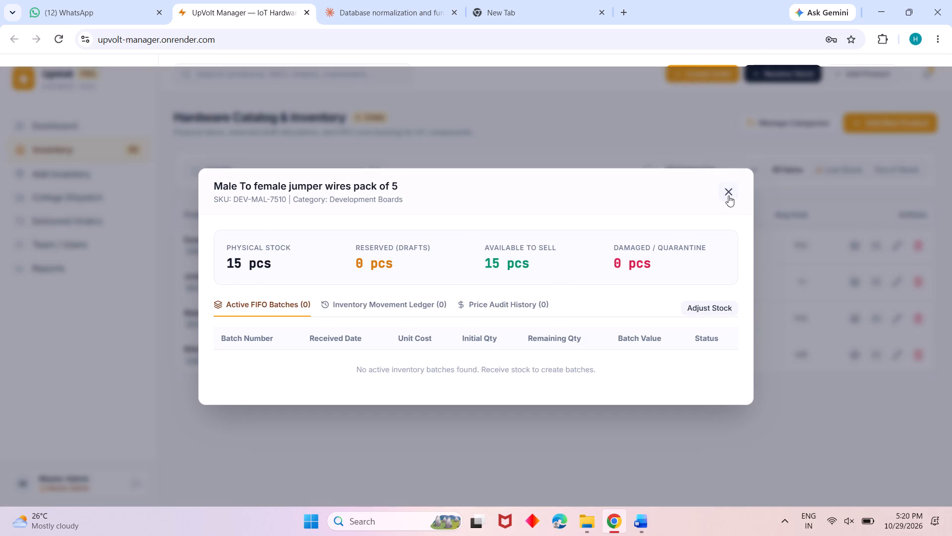
left_click(726, 196)
Set up a manual stock adjustment for Male To female jumper wires pack of 5, increasing stock by quantity 15.
left_click(877, 313)
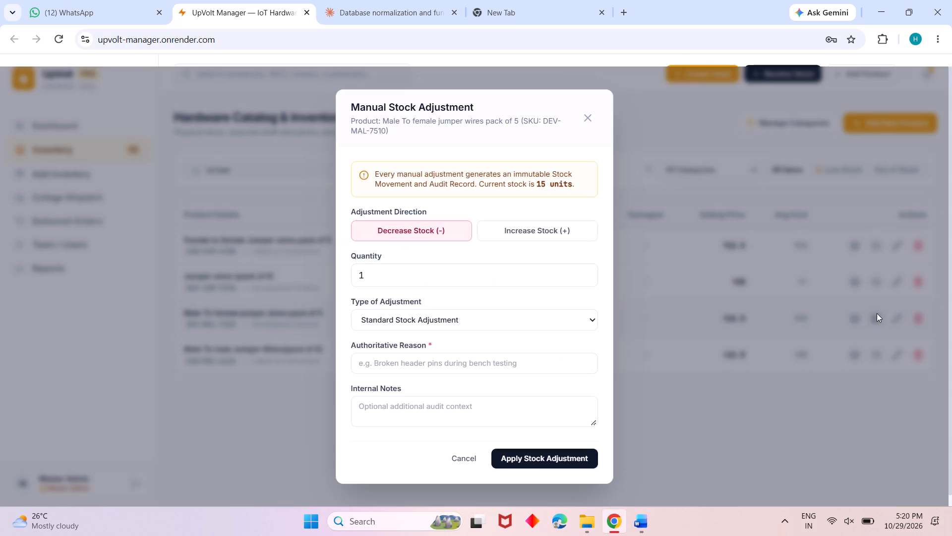
left_click(536, 238)
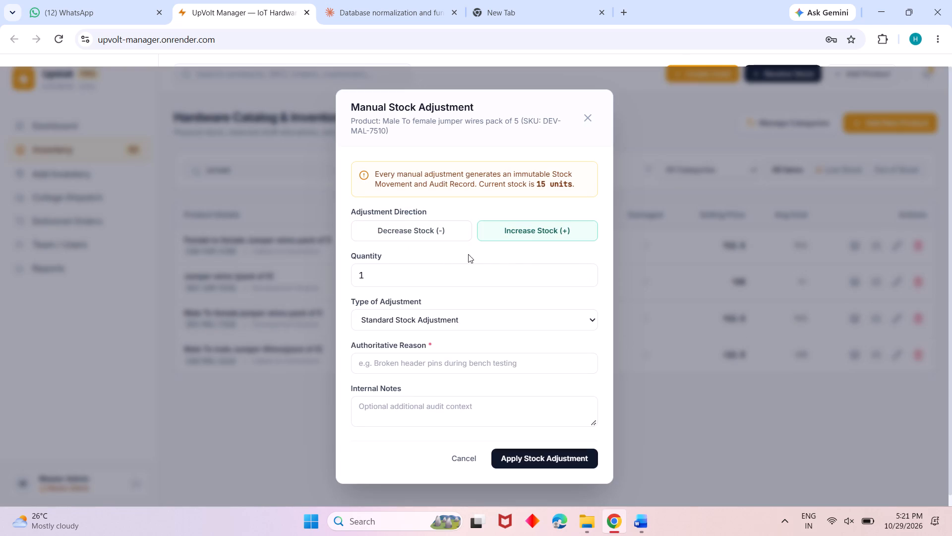
left_click(442, 260)
left_click(431, 269)
key("5")
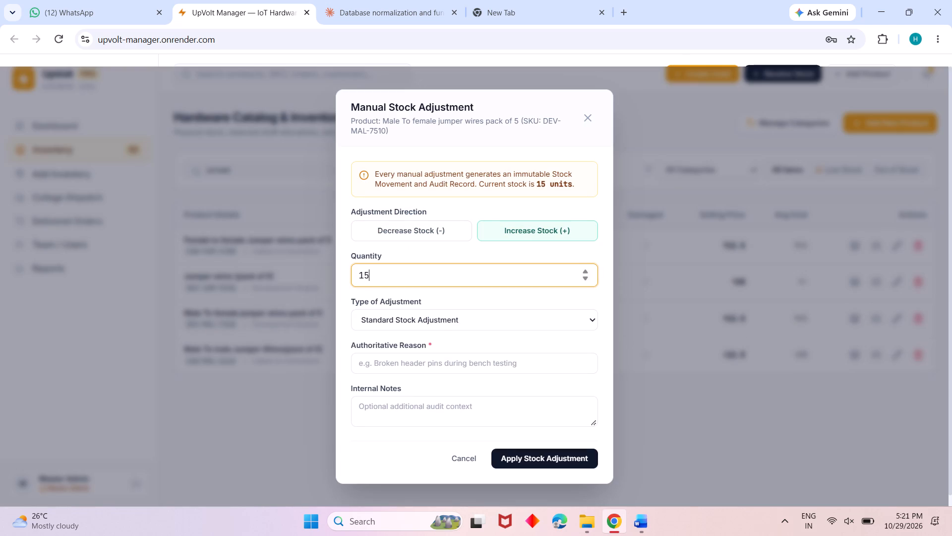
key("Return")
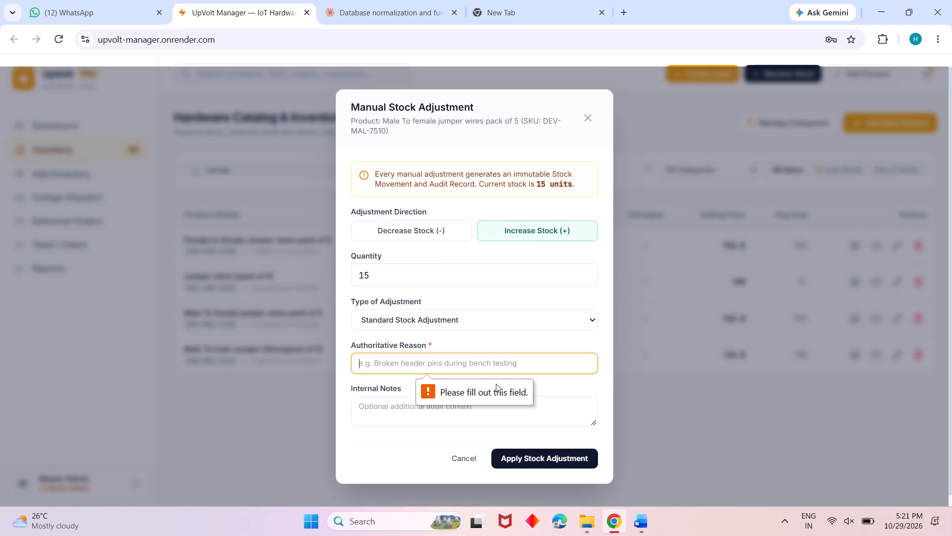
Enter the authoritative reason "To manage delivered orders.", copy its wording without the final period, and apply the stock adjustment.
left_click(516, 360)
type("To manage")
key("space")
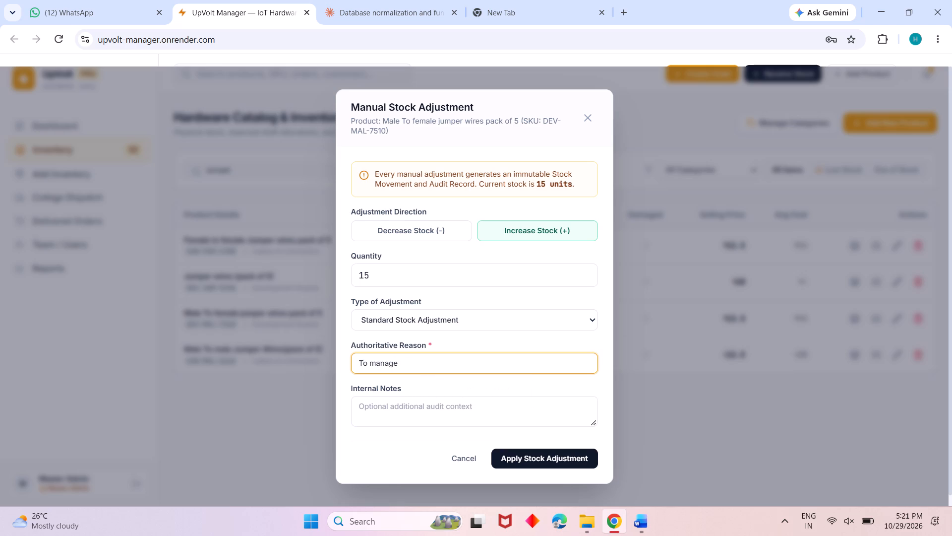
key("o")
key("BackSpace")
type("delic")
key("BackSpace")
type("vered orders.")
key("ctrl+Left")
key("shift+Left")
key("shift+Left")
key("shift+Left")
key("shift+Left")
key("shift+Left")
key("shift+Left")
key("shift+Left")
key("shift+Left")
key("shift+Left")
key("shift+Left")
key("shift+Left")
key("shift+Left")
key("shift+Left")
key("shift+Left")
key("shift+Left")
key("shift+Left")
key("shift+Left")
key("shift+Left")
key("shift+Left")
key("shift+Left")
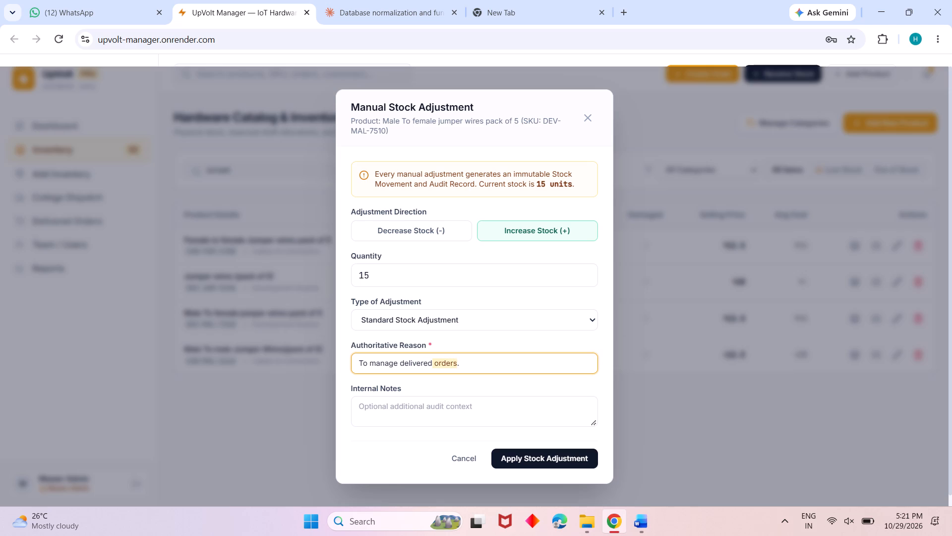
key("ctrl+c")
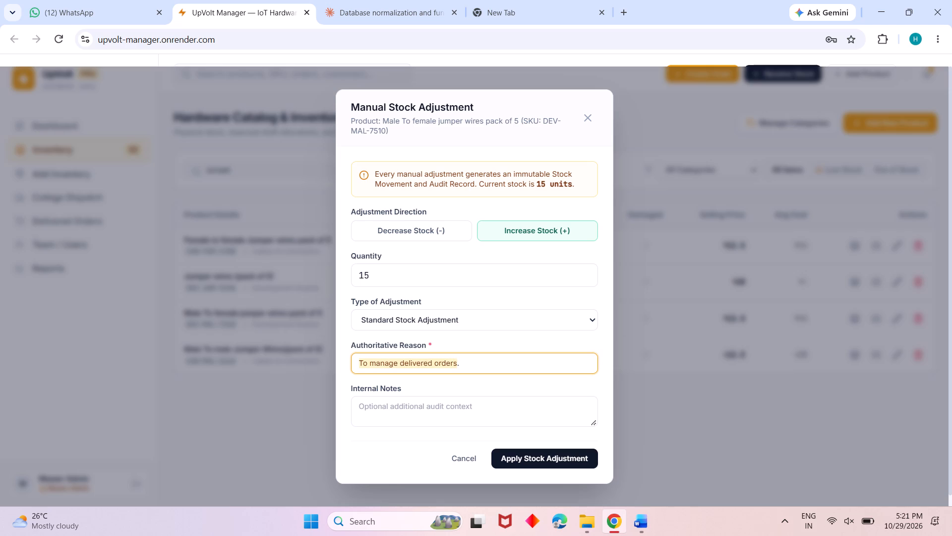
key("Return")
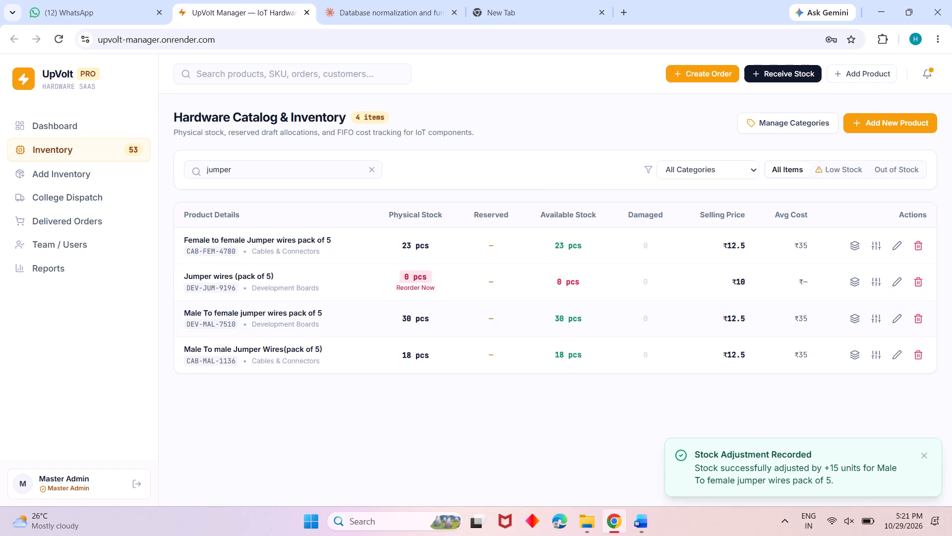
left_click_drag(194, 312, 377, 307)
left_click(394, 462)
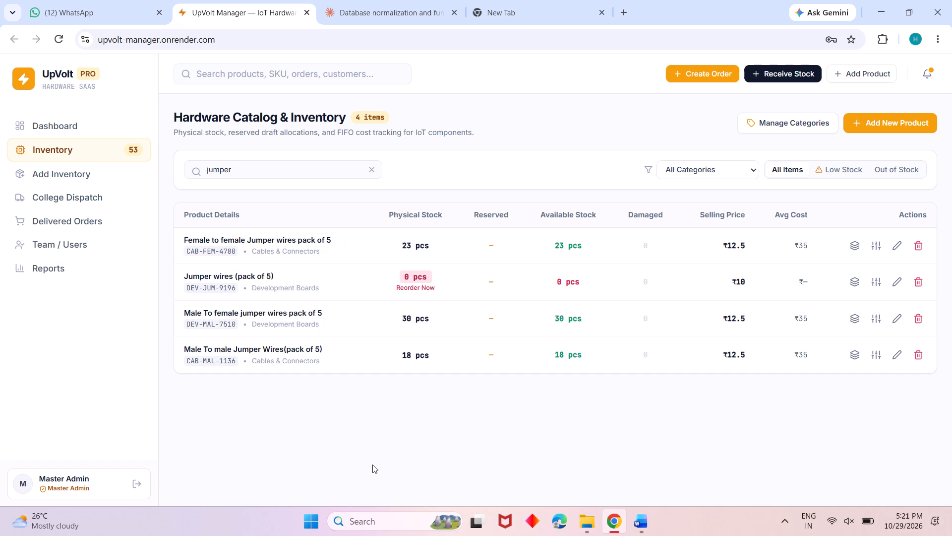
left_click(879, 357)
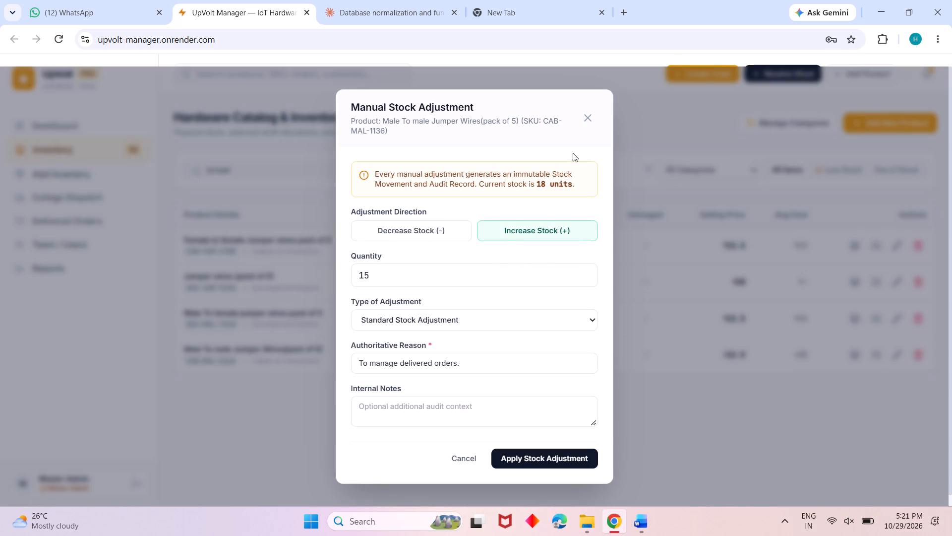
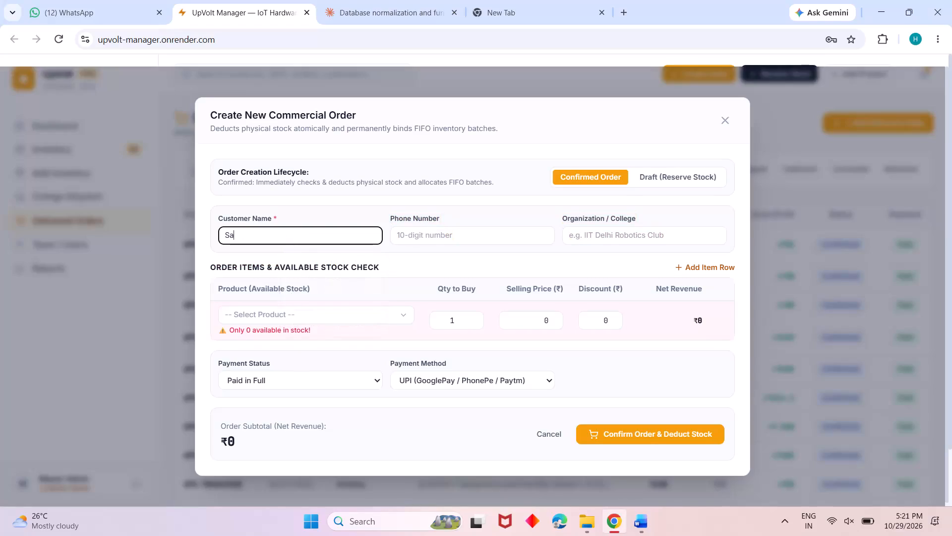
Complete the customer name for the new commercial order and add several empty item rows for its products.
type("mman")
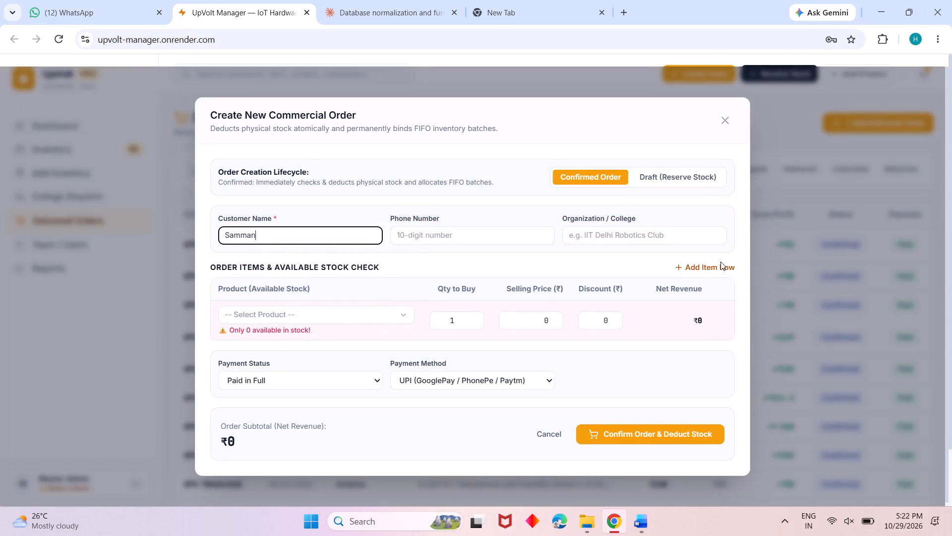
left_click(716, 268)
triple_click(709, 249)
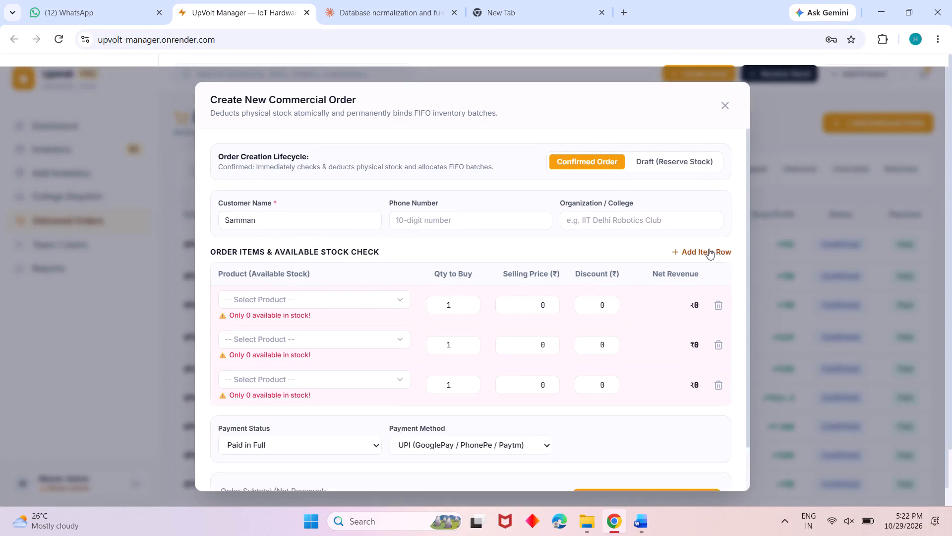
triple_click(709, 249)
left_click(709, 249)
Fill the first two item rows with LCD with i2c and Potentiometer 10kohm, finding them by "lcd" and "poten".
left_click(336, 300)
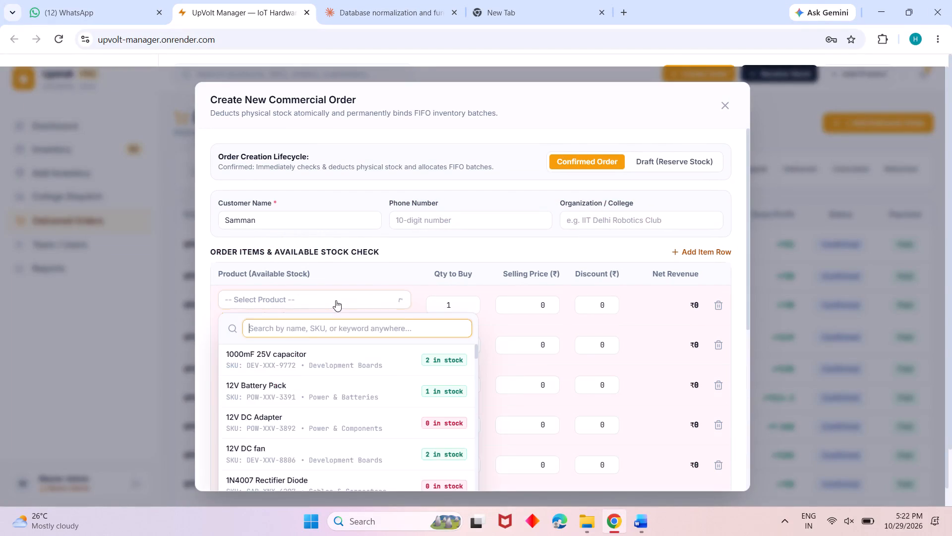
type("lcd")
left_click(312, 393)
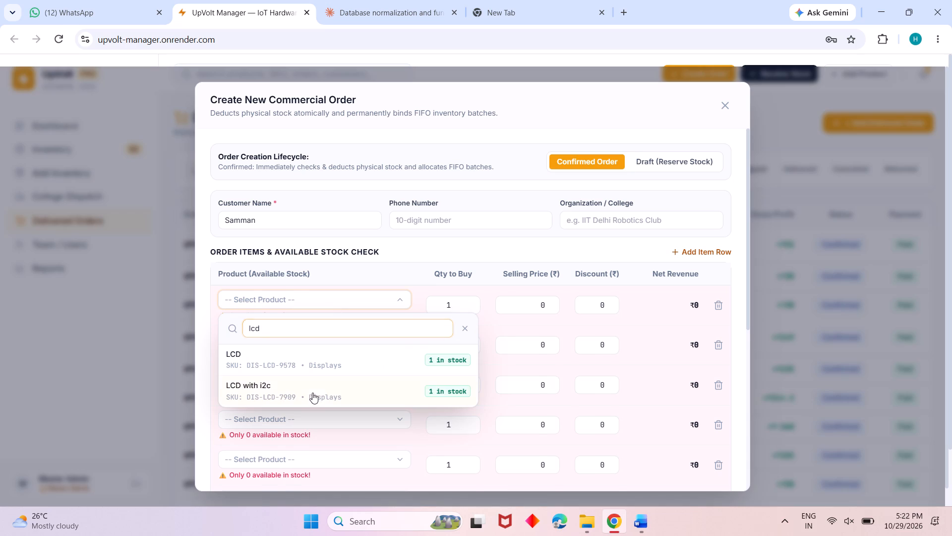
left_click(401, 327)
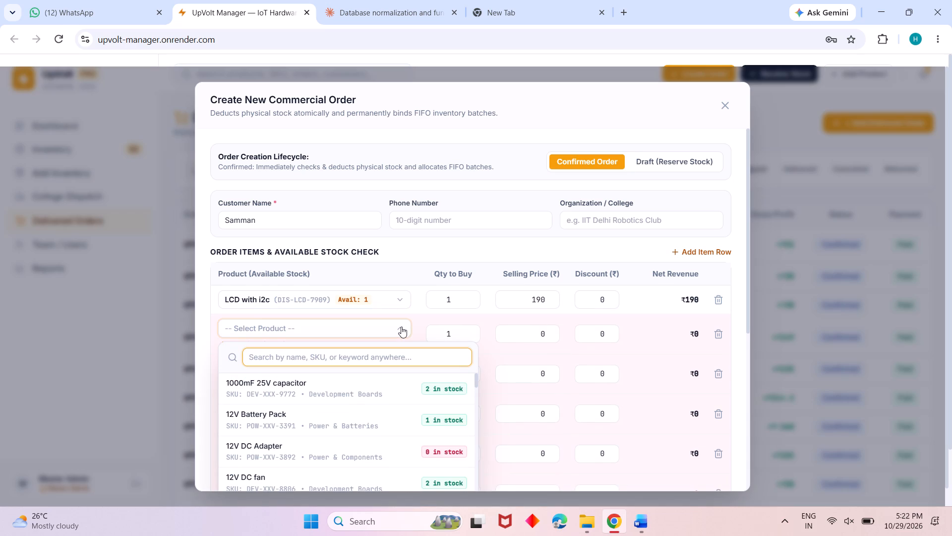
left_click(329, 351)
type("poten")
left_click(295, 392)
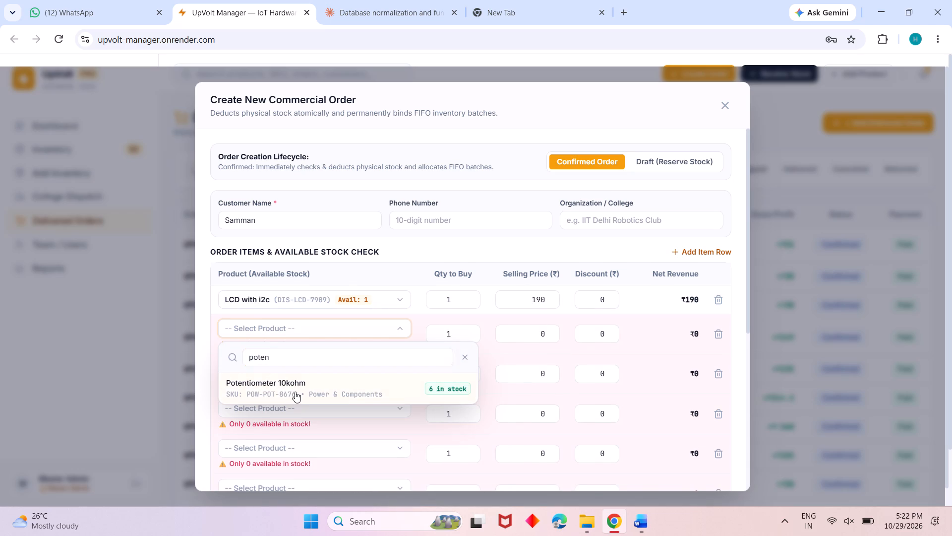
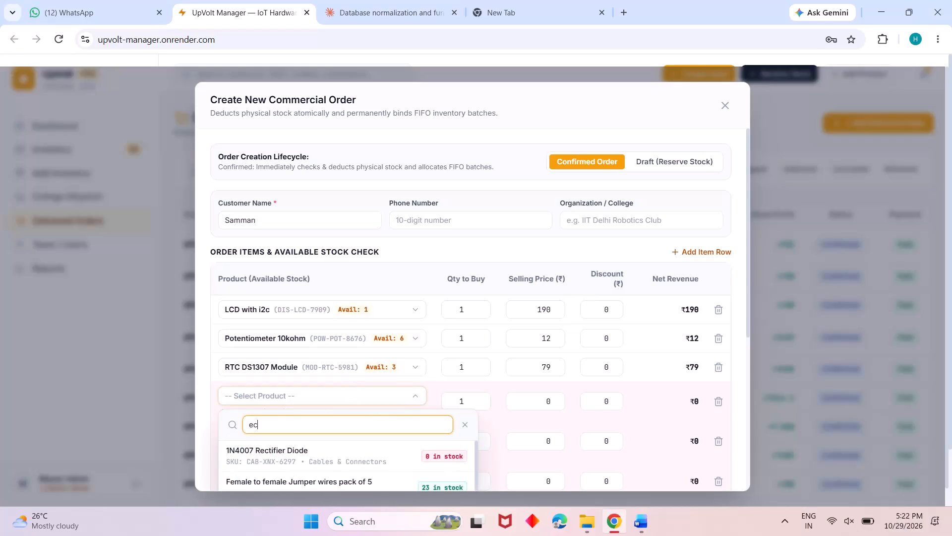
Replace the product search in the fourth order item row with "led" and locate the LED ( Pack of 5 ) entry.
key("BackSpace")
key("BackSpace")
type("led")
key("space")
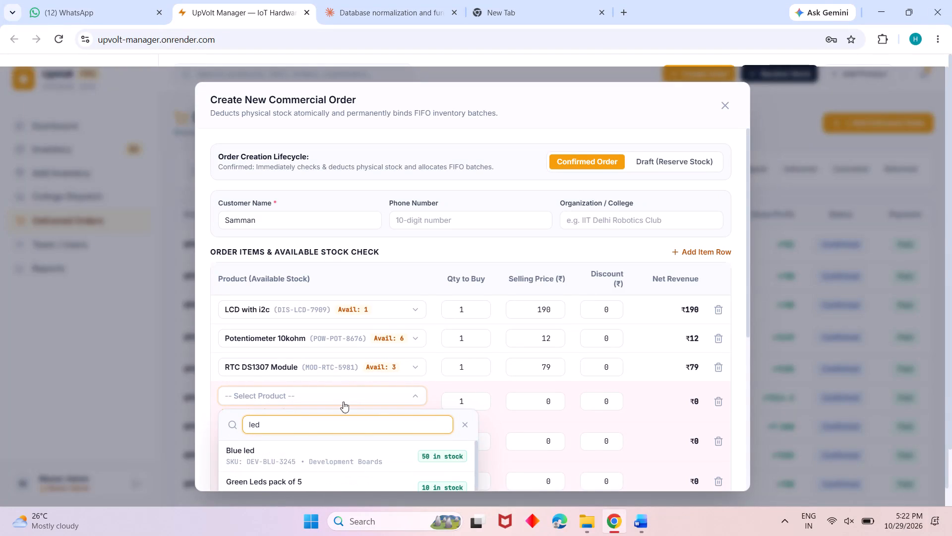
scroll(310, 478, "down", 2)
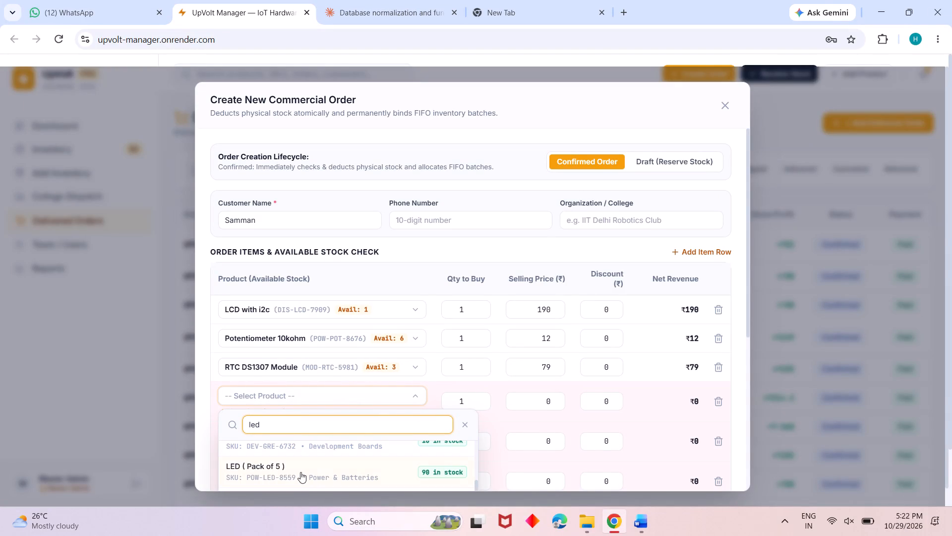
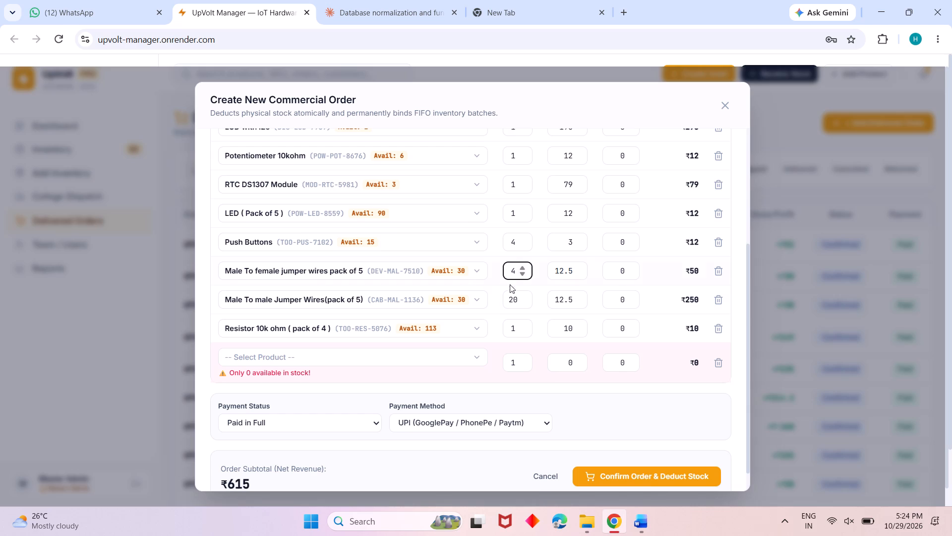
Open the quantity of the Male To male Jumper Wires(pack of 5) order item for editing.
left_click(517, 300)
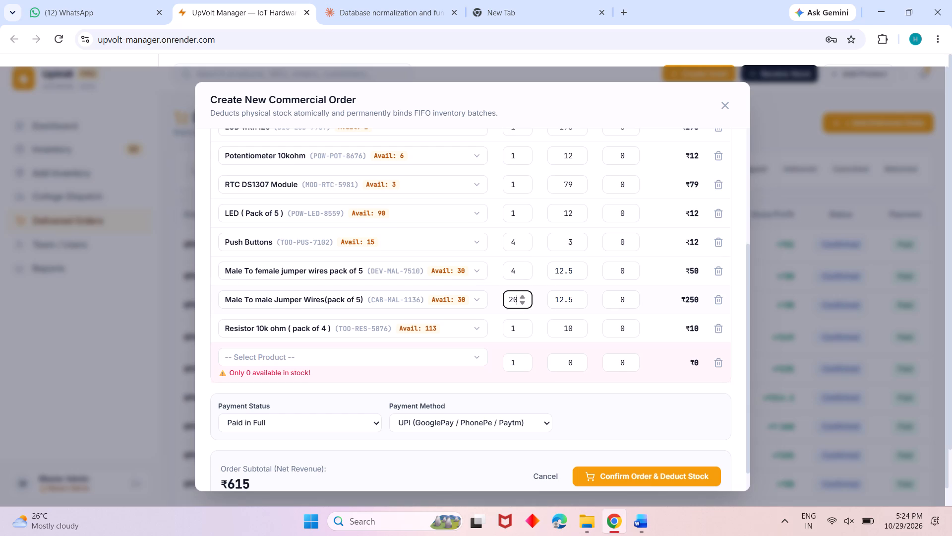
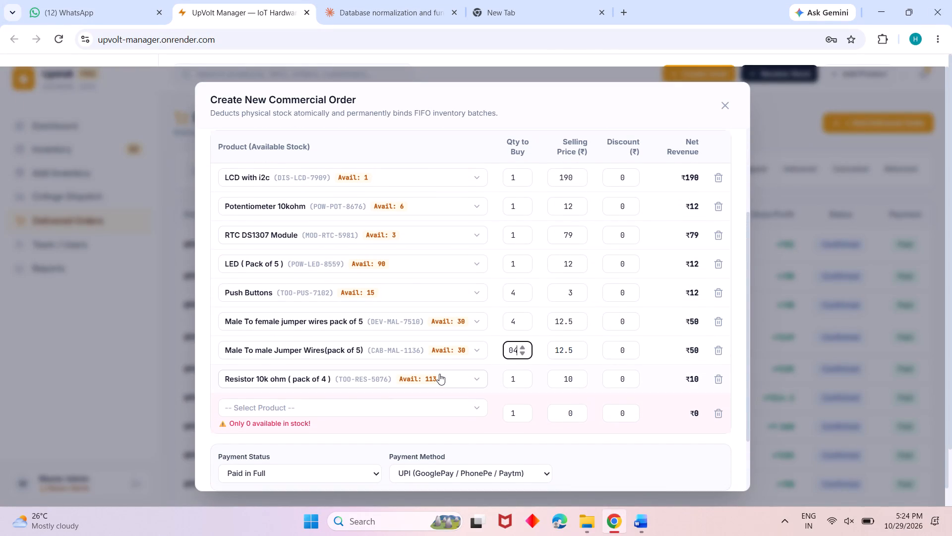
Review the new order's item rows, quantities, selling prices, payment details and subtotal.
scroll(436, 388, "up", 1)
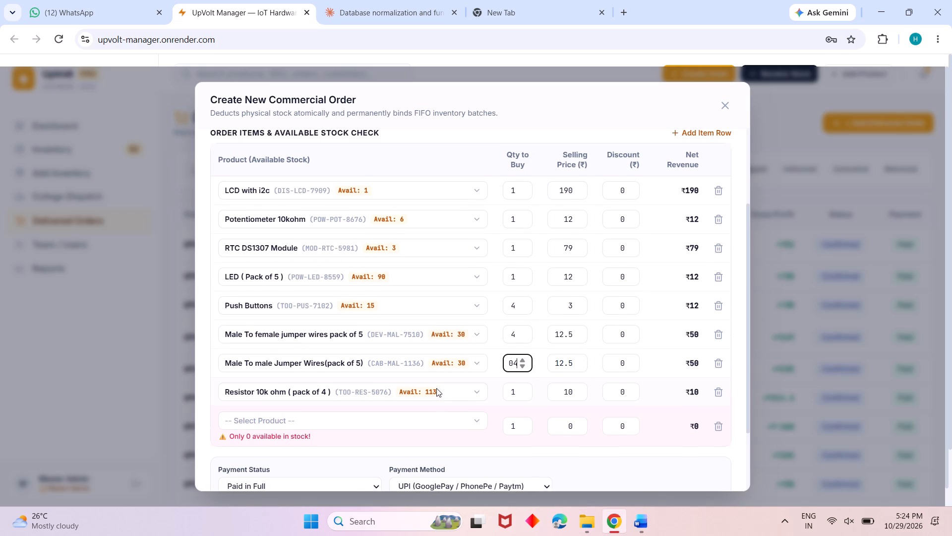
scroll(436, 388, "up", 1)
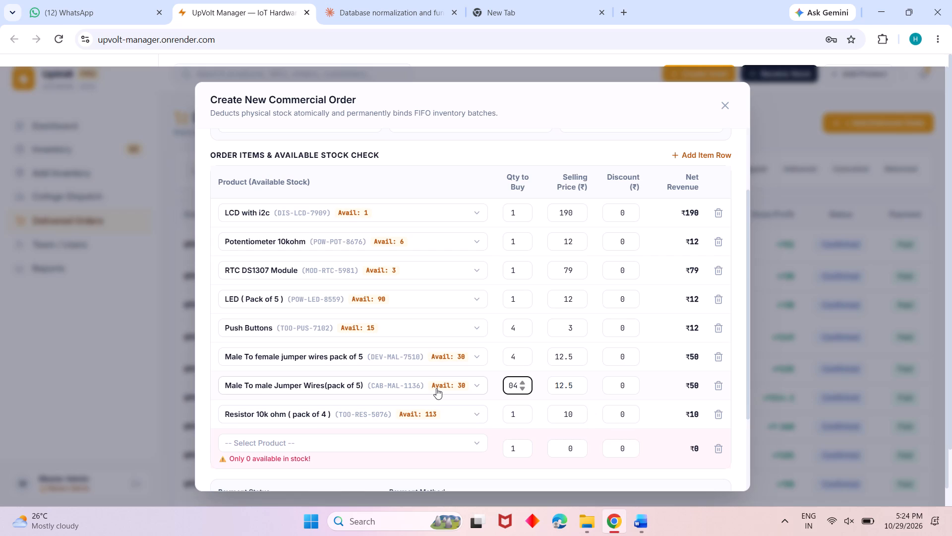
scroll(436, 388, "down", 3)
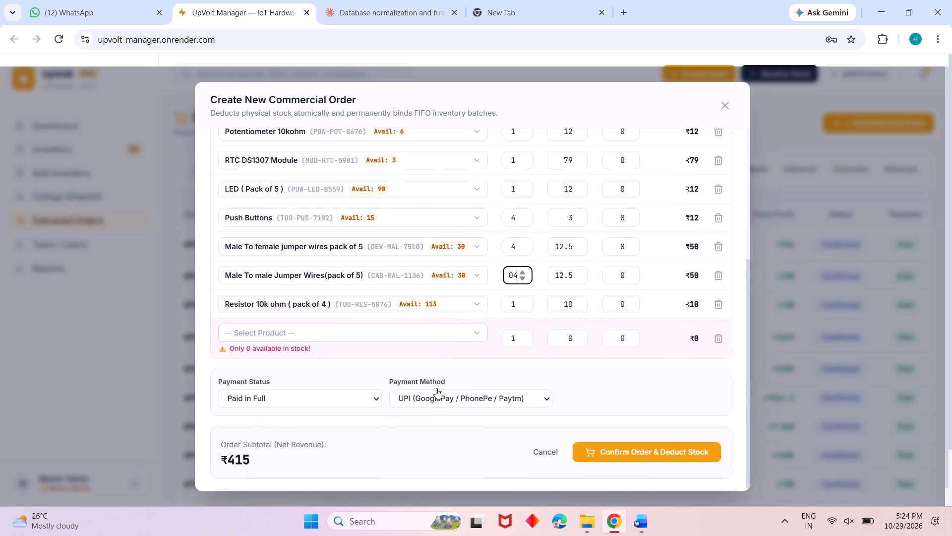
scroll(436, 388, "down", 1)
scroll(436, 388, "up", 1)
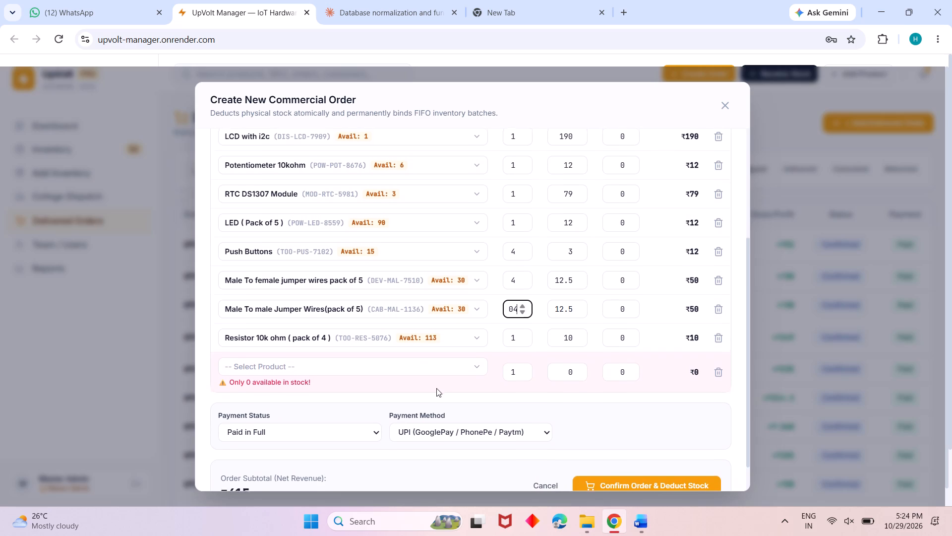
scroll(436, 388, "up", 1)
scroll(436, 388, "right", 1)
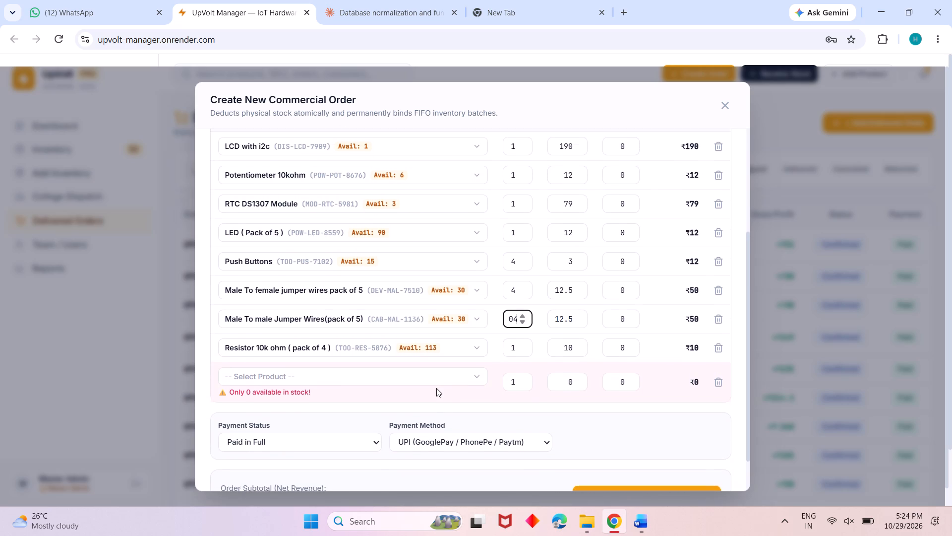
scroll(436, 388, "right", 2)
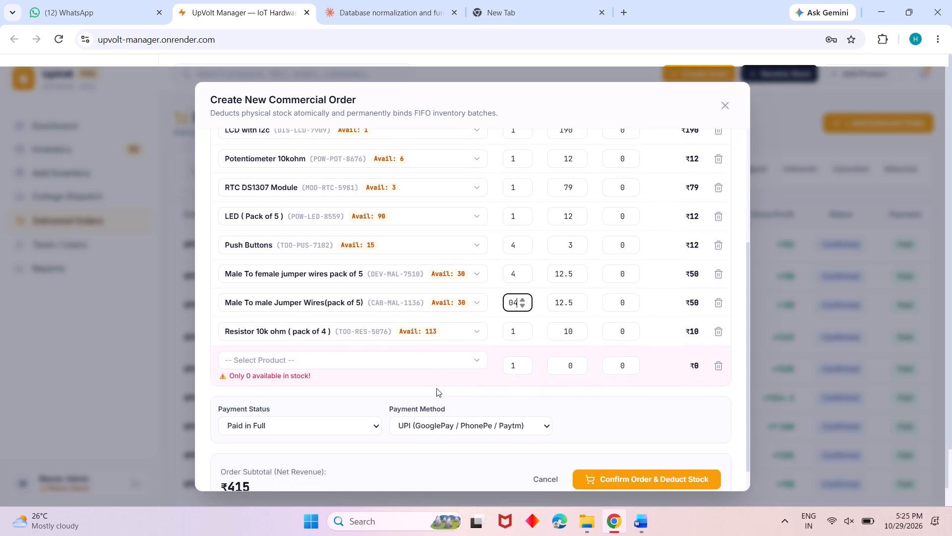
scroll(436, 388, "right", 2)
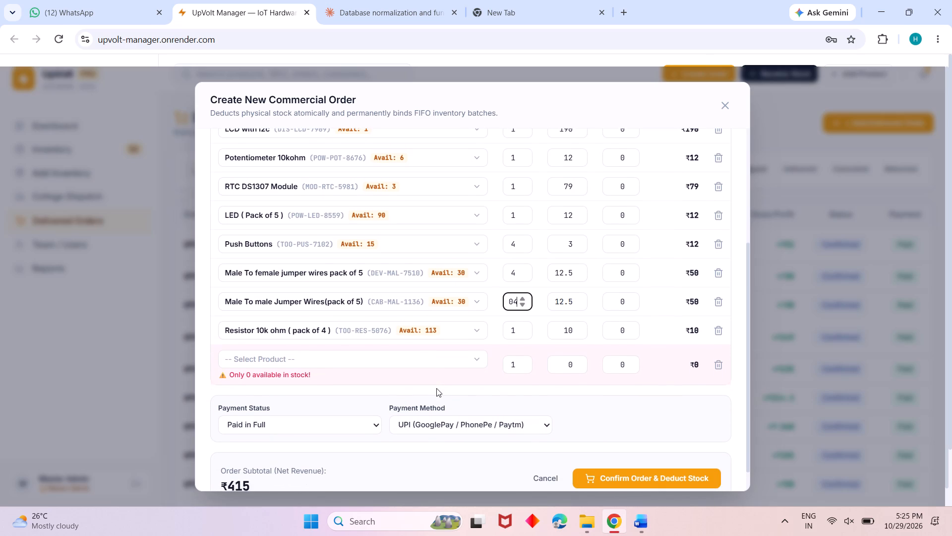
scroll(436, 388, "up", 1)
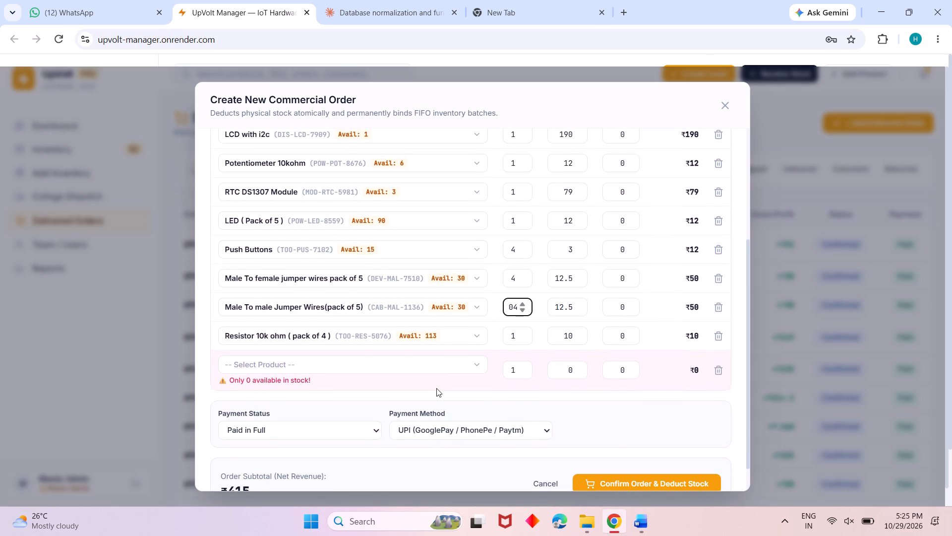
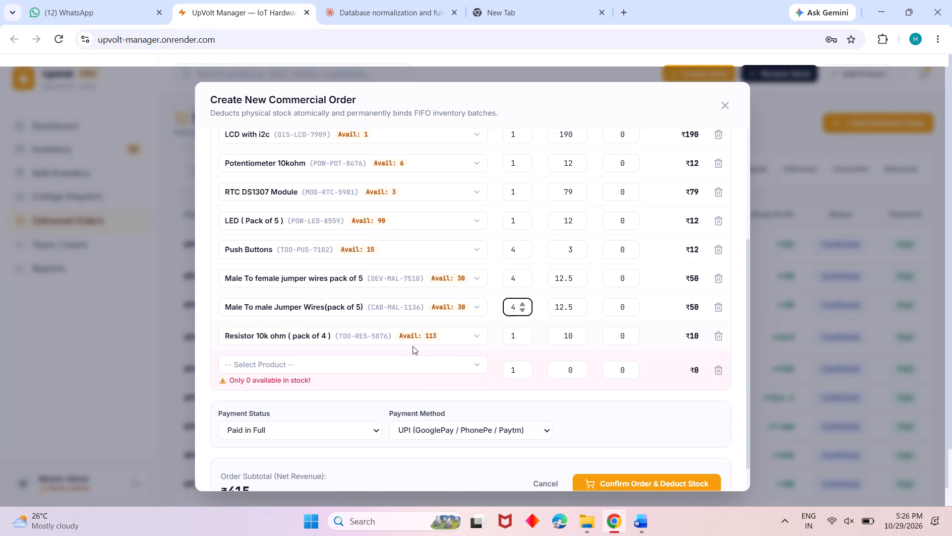
Capture a screenshot of the new commercial order form showing all item rows, from LCD with i2c onward, and the payment details.
scroll(413, 346, "up", 1)
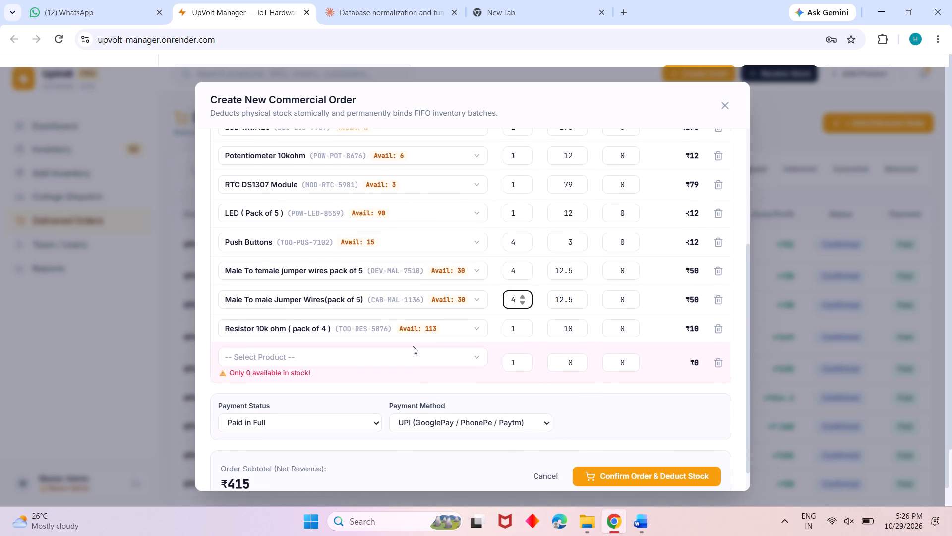
scroll(413, 346, "up", 1)
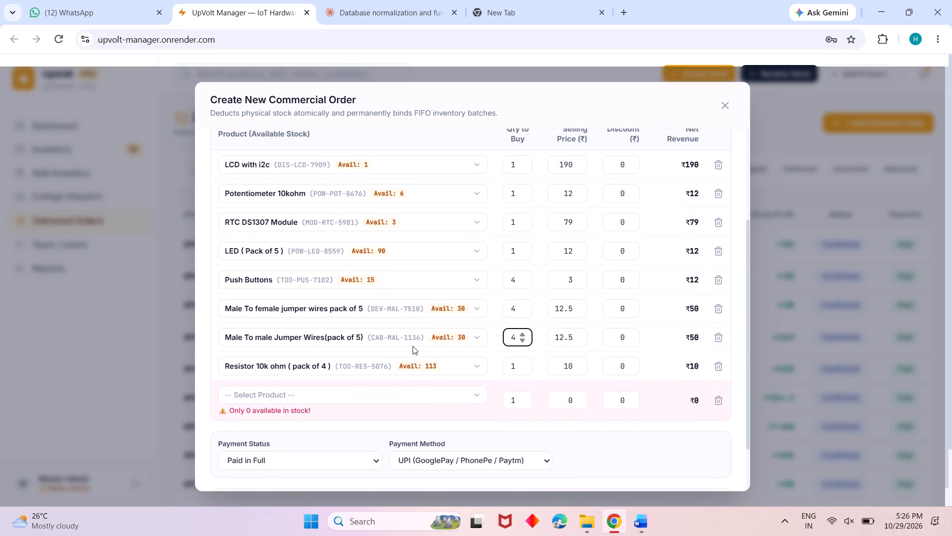
scroll(413, 346, "up", 1)
key("Print")
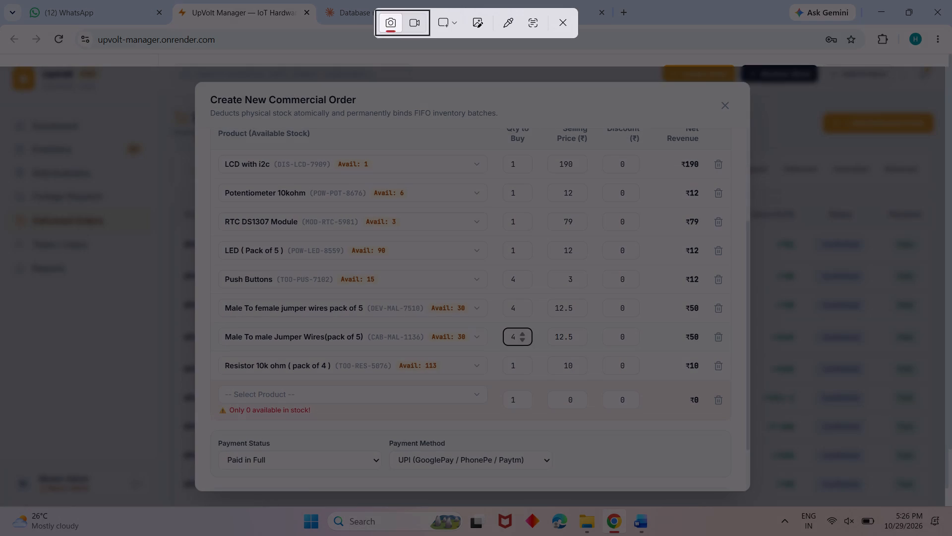
left_click_drag(175, 75, 759, 535)
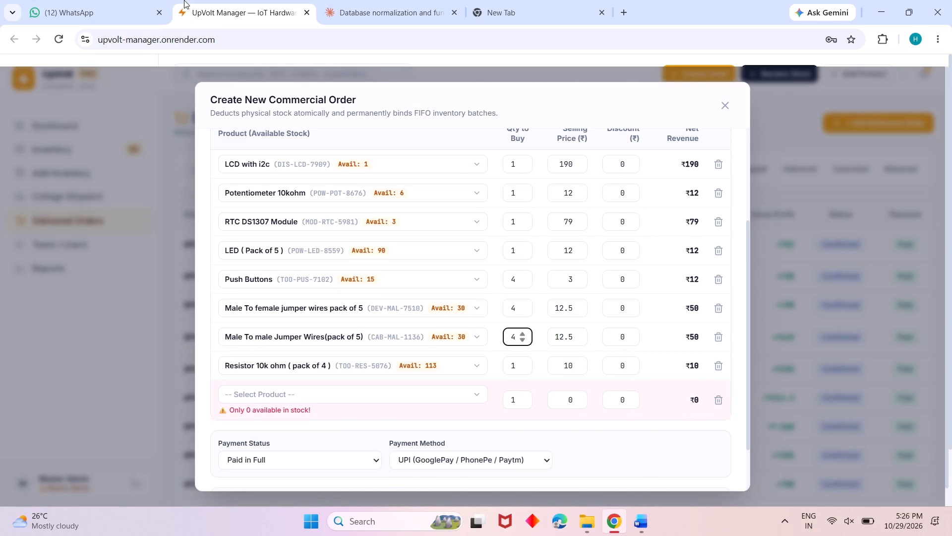